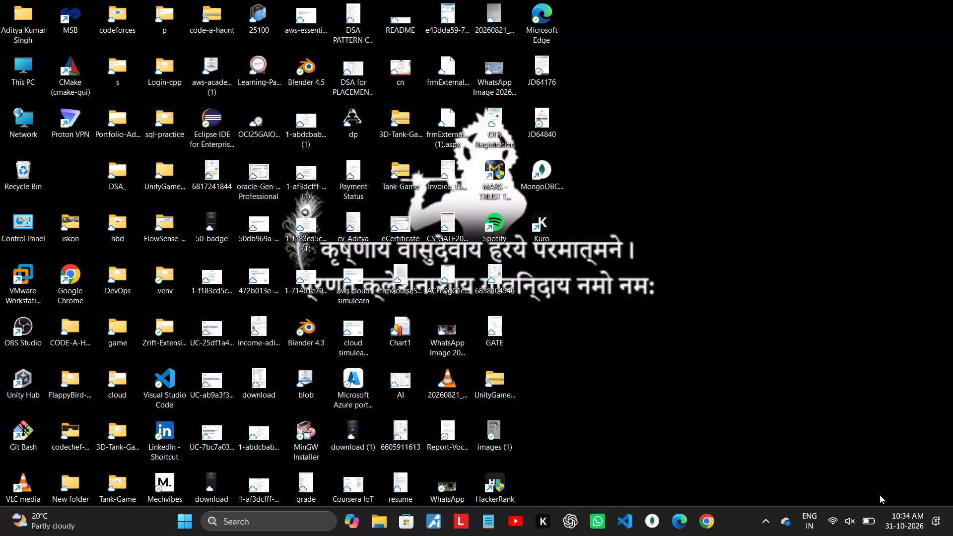
Open Google Chrome from the desktop with the first listed user profile.
click(709, 525)
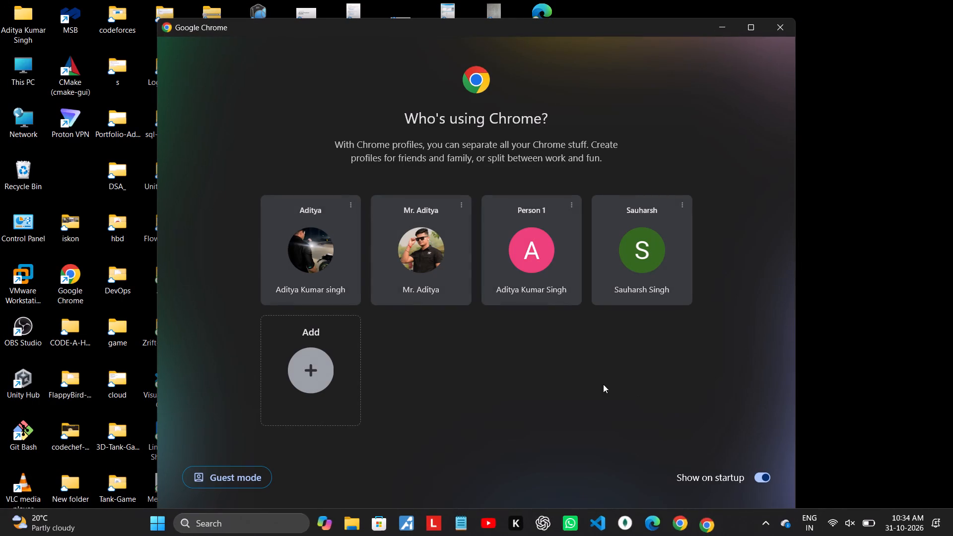
click(329, 246)
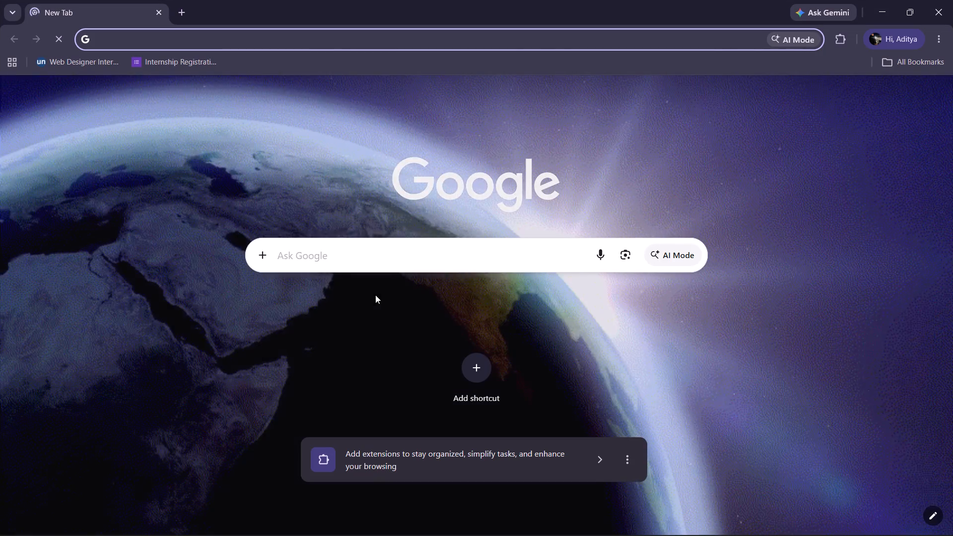
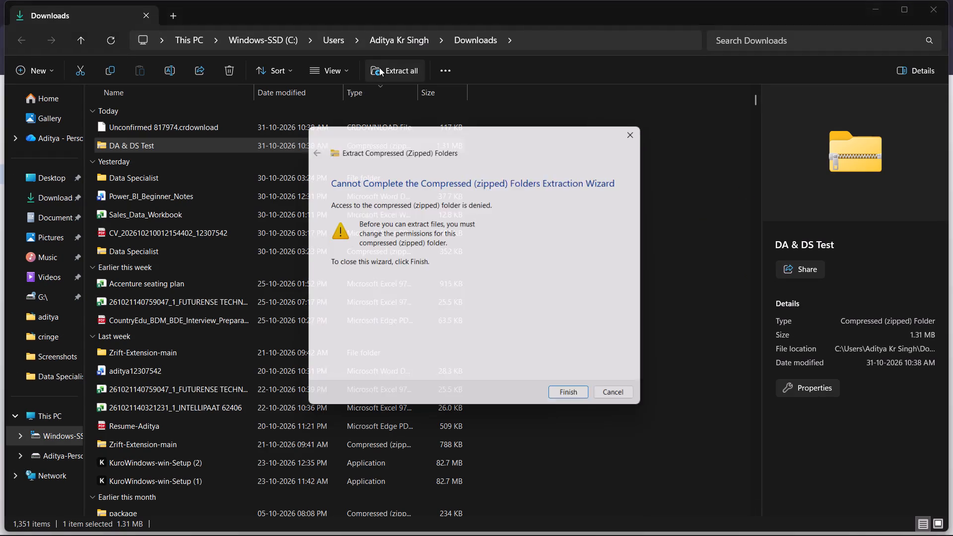
Extract the DA & DS Test archive into the Downloads\DA & DS Test folder.
click(569, 401)
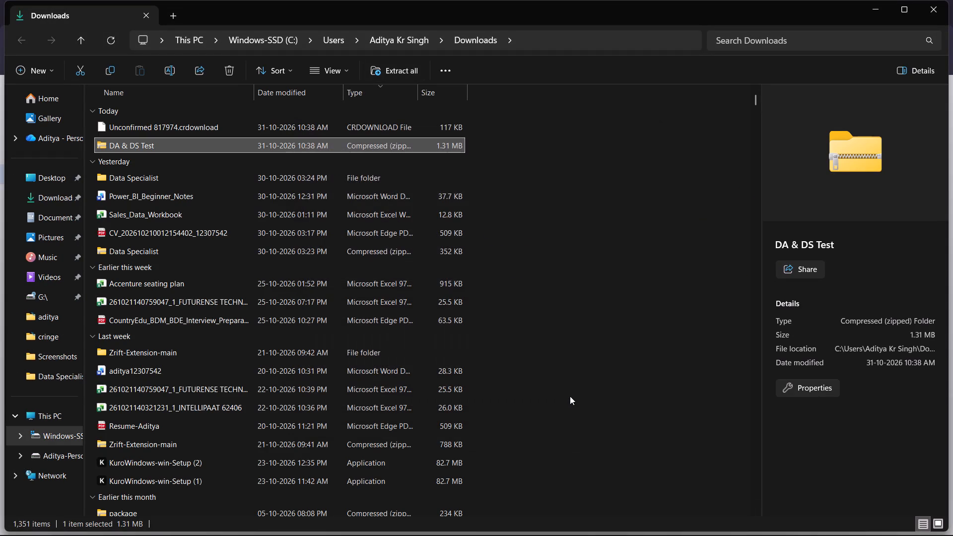
click(384, 161)
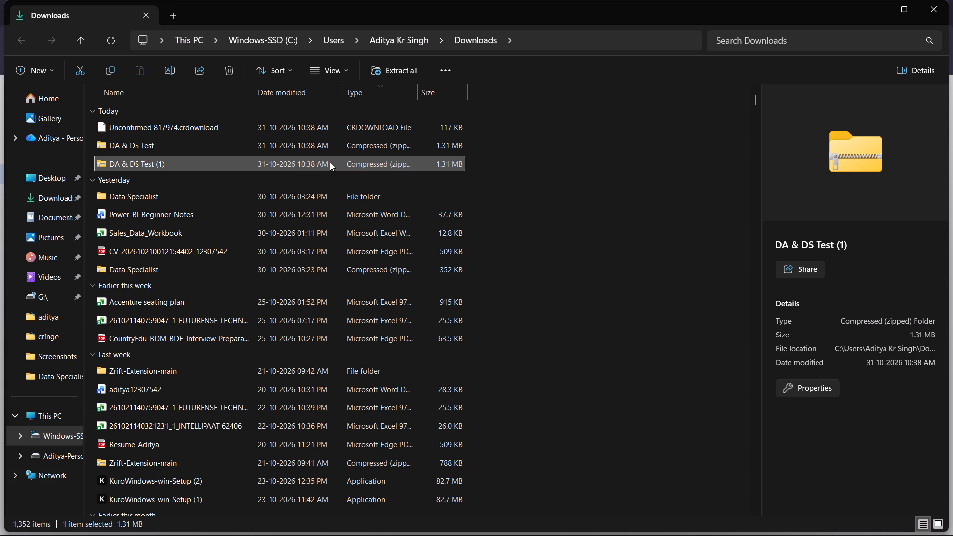
click(340, 146)
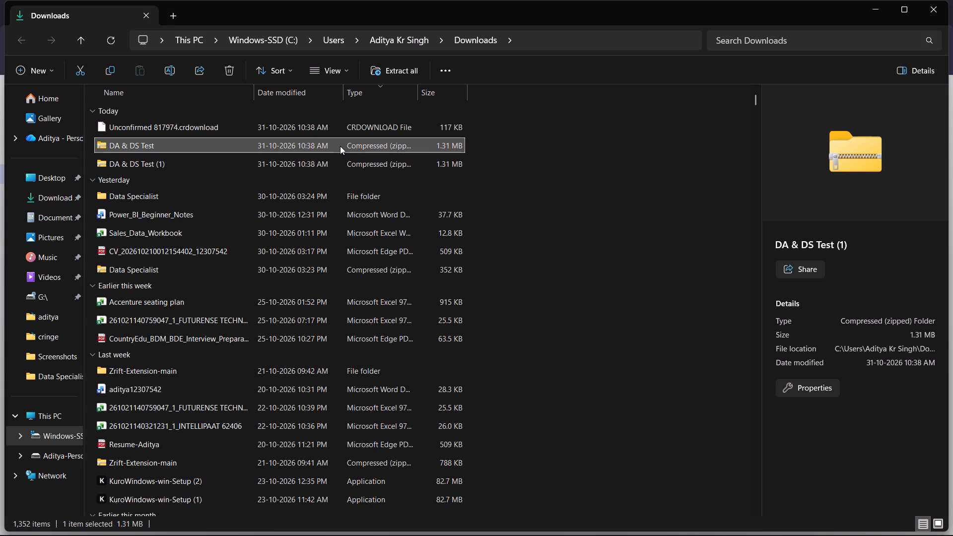
click(388, 70)
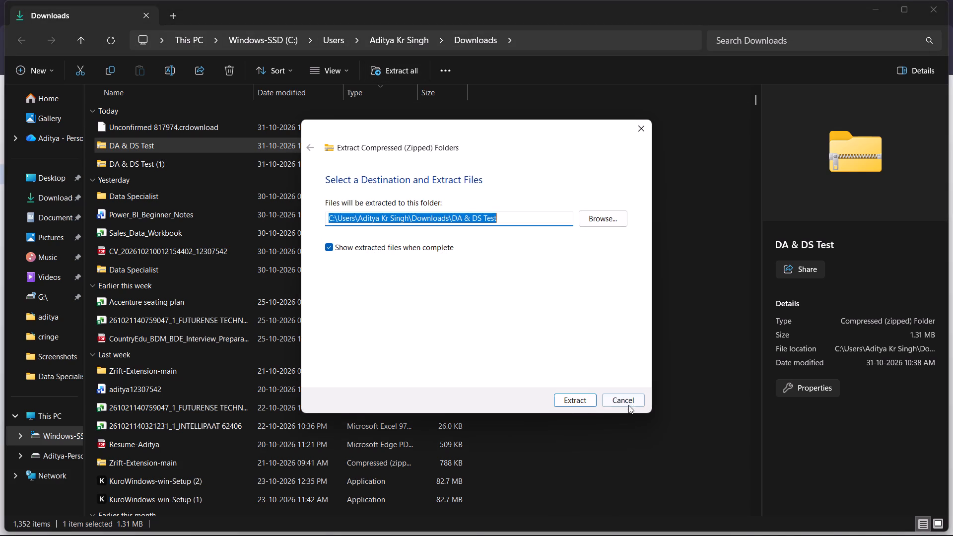
click(586, 398)
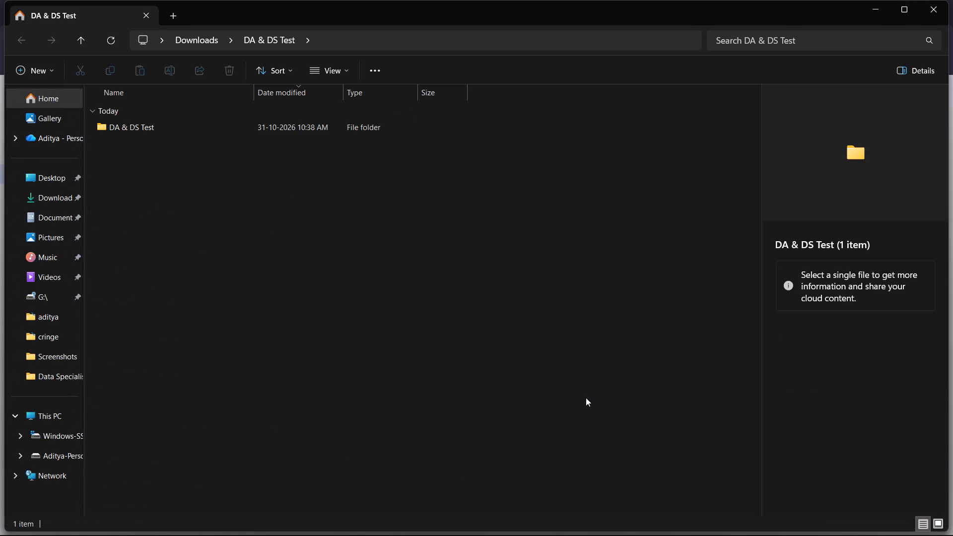
Look through the MS Excel Test, Power BI Test and SQL Questions folders inside the extracted DA & DS Test folder.
double_click(235, 127)
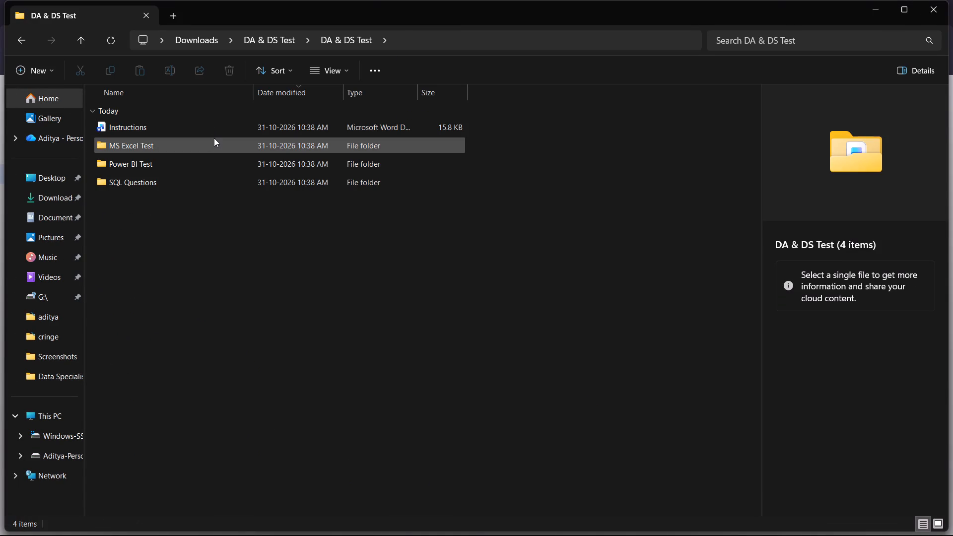
double_click(214, 138)
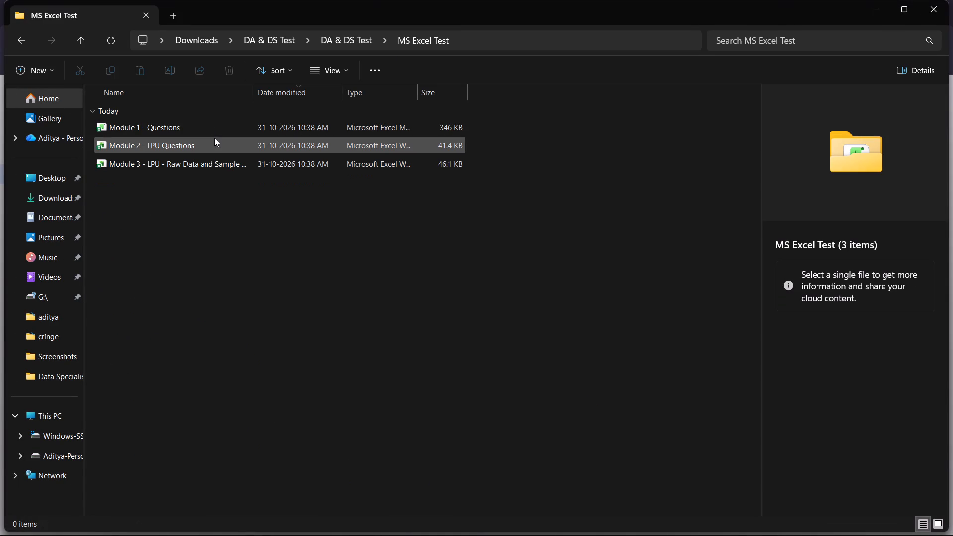
click(21, 41)
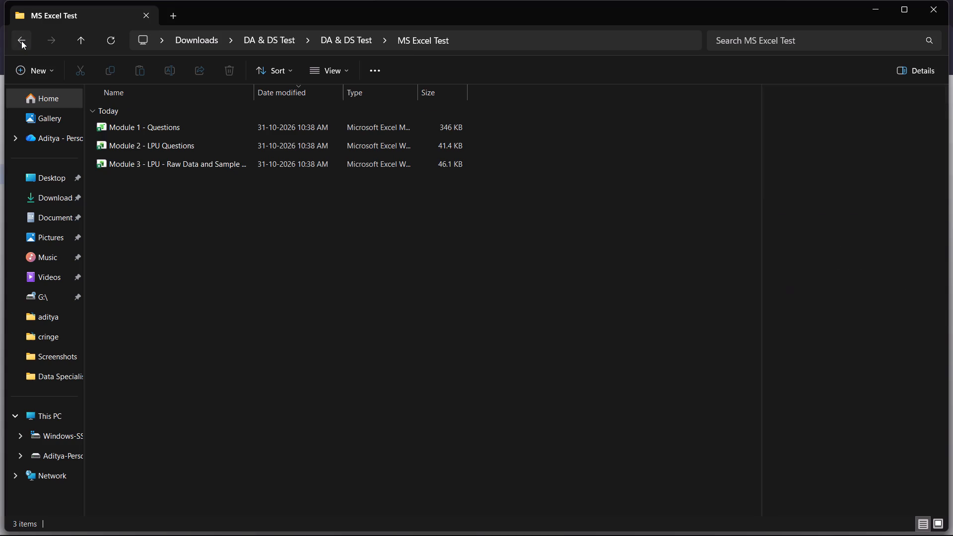
double_click(170, 166)
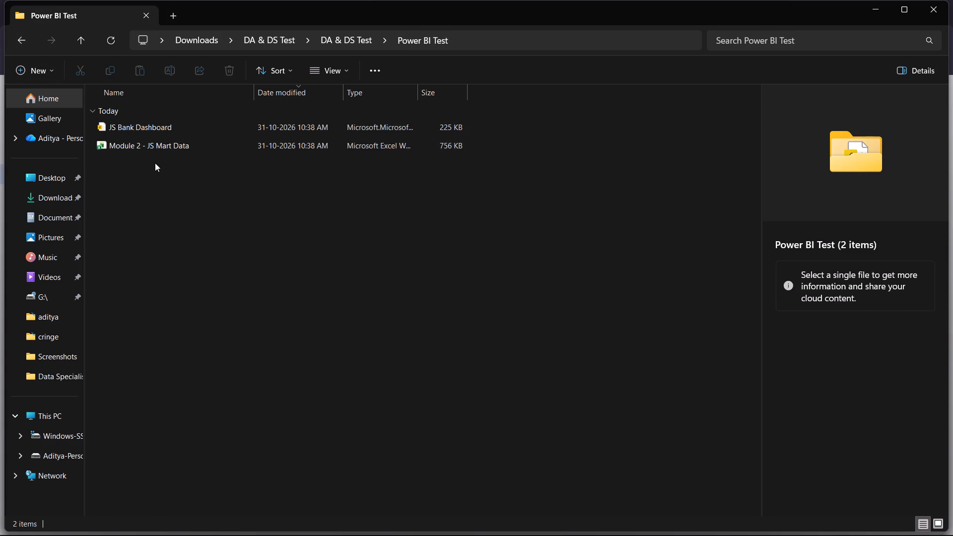
click(18, 40)
double_click(117, 179)
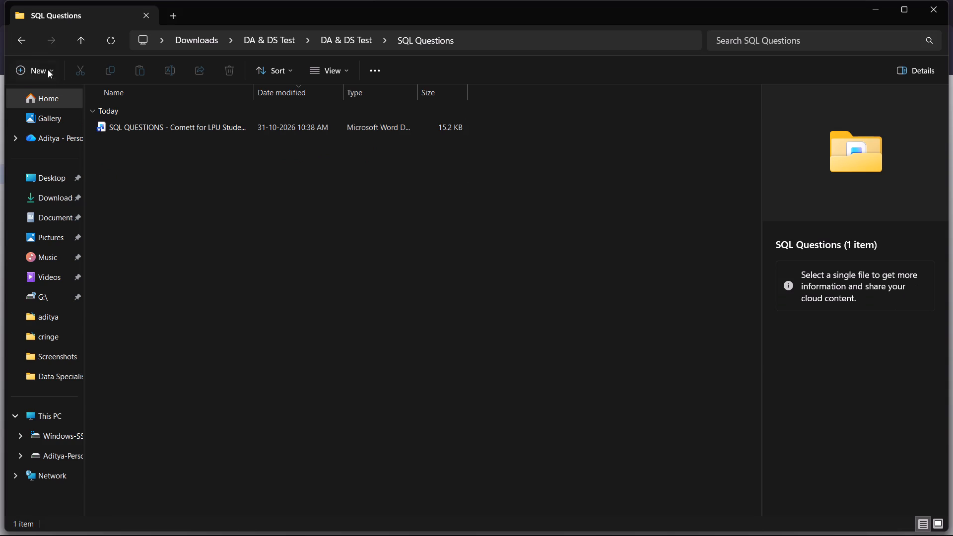
click(20, 45)
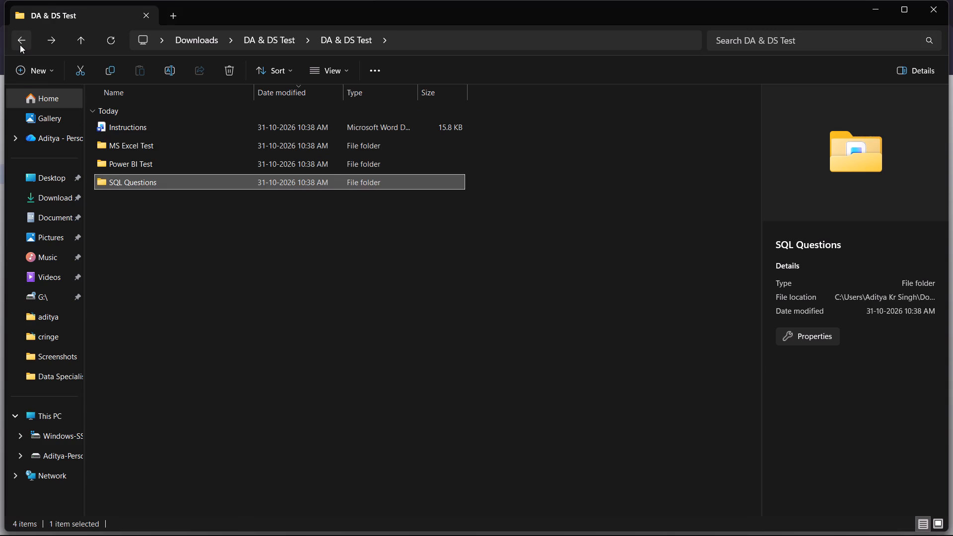
Open the Module 1 - Questions workbook from the MS Excel Test folder and maximize its window.
double_click(121, 145)
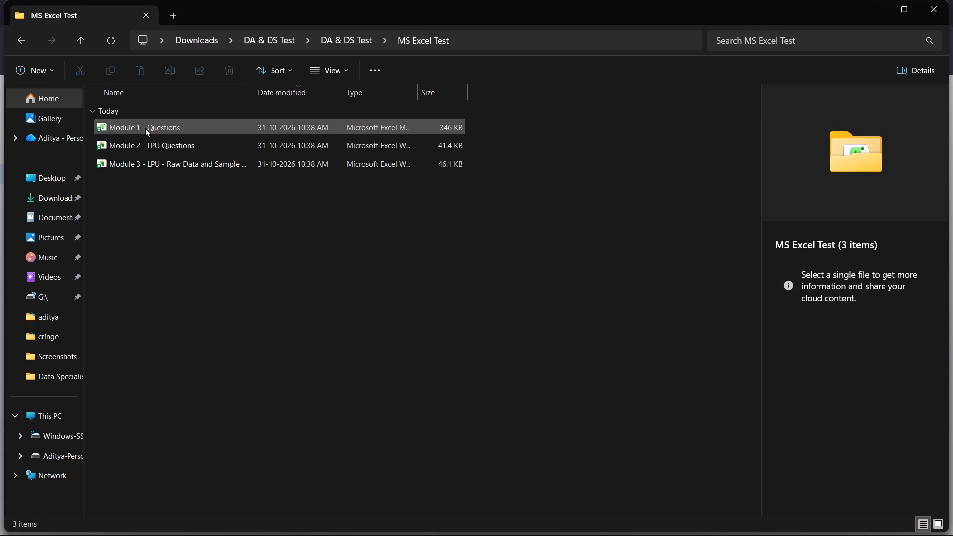
double_click(146, 128)
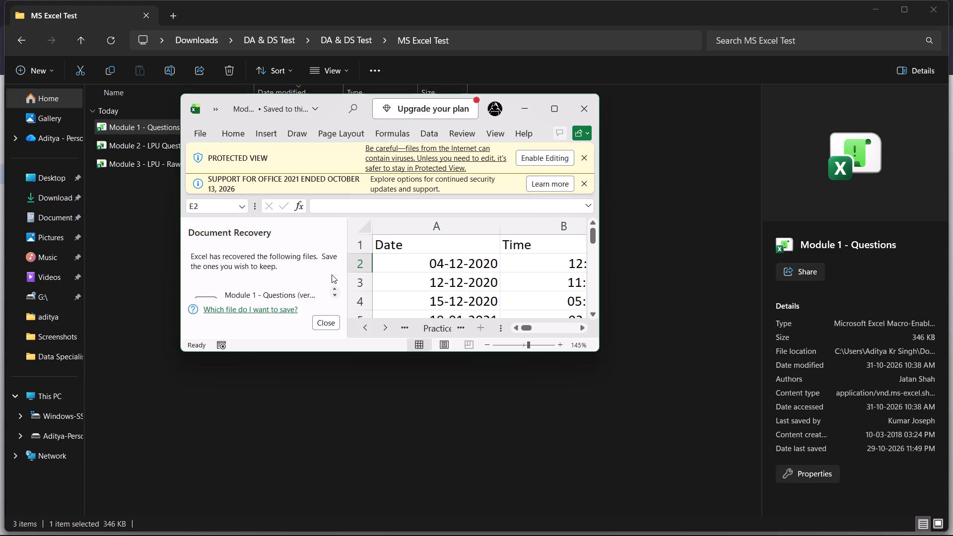
click(545, 115)
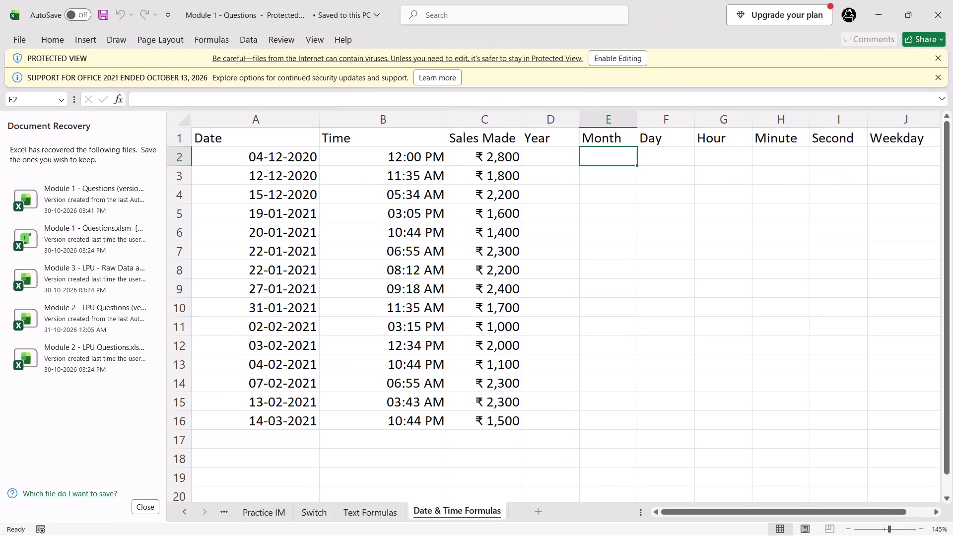
Enable editing for the workbook and dismiss the security and support notices.
click(631, 60)
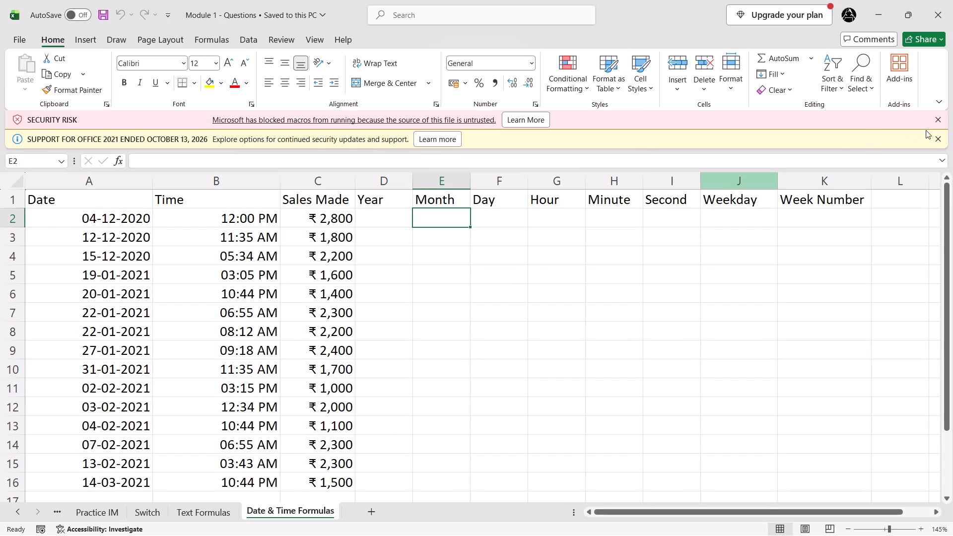
click(937, 120)
click(937, 120)
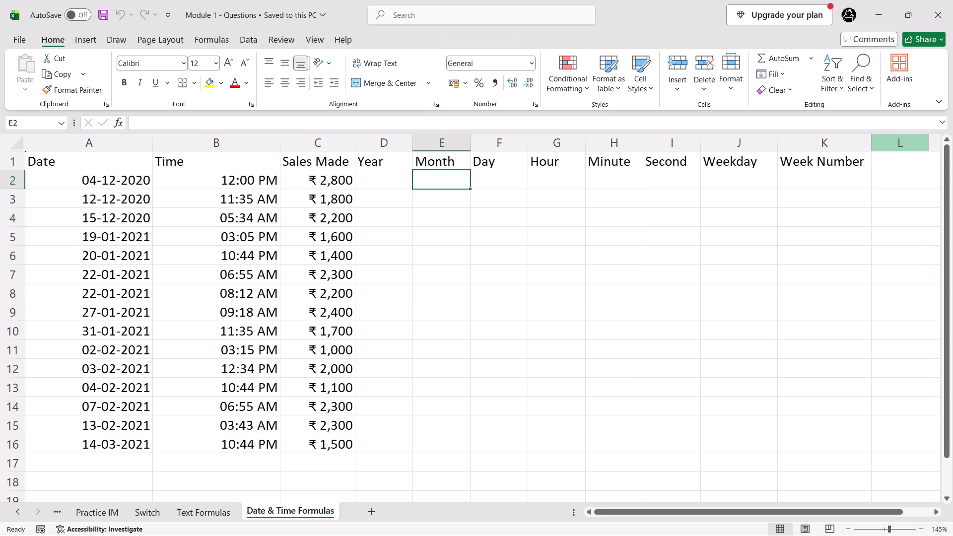
Switch to the Understanding References sheet at the start of the workbook.
triple_click(21, 513)
triple_click(21, 513)
double_click(21, 513)
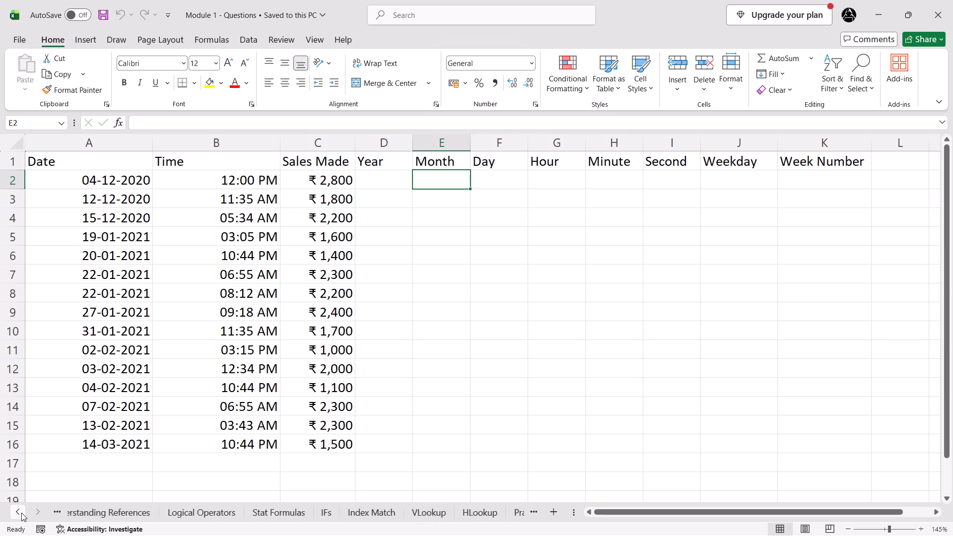
click(90, 515)
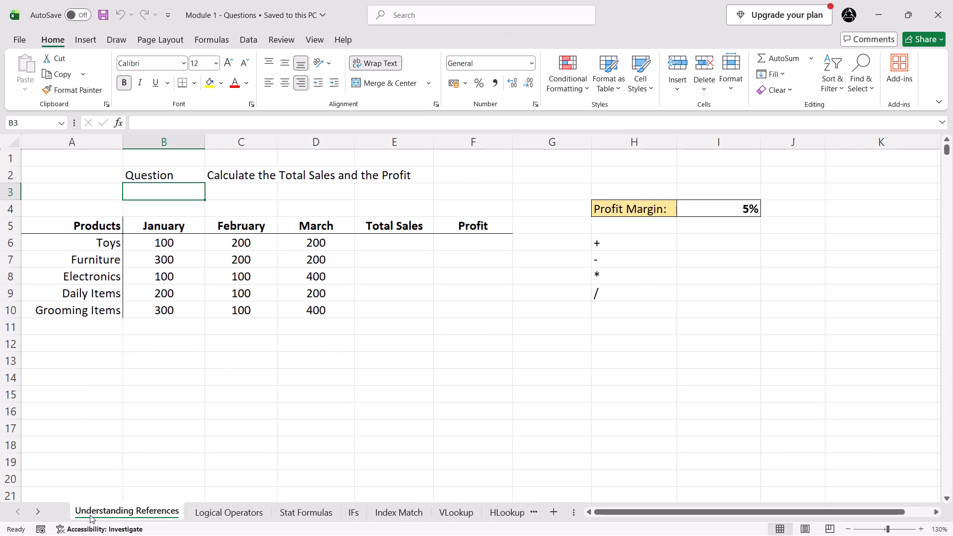
Calculate the Total Sales for Toys in E6 with the formula =SUM(B6:D6).
click(399, 244)
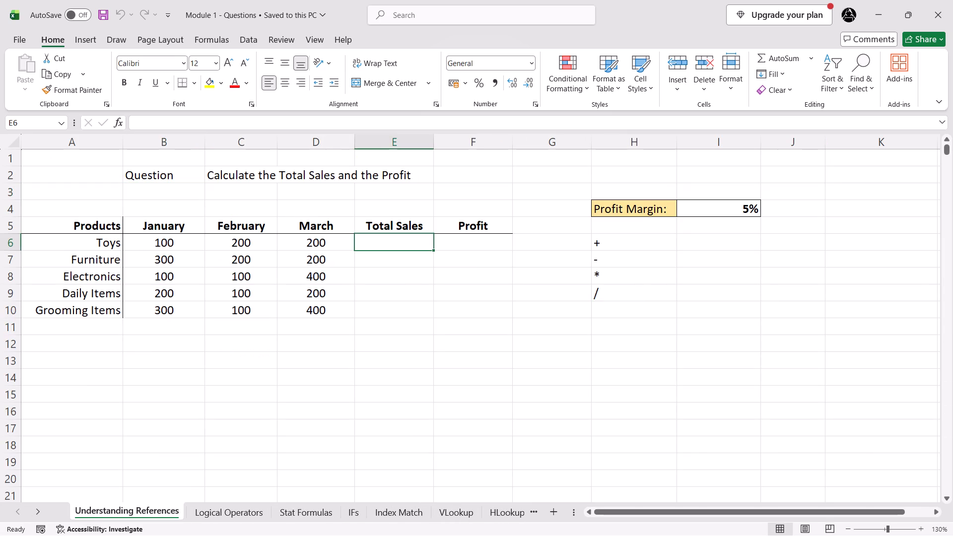
key(equal)
text(sum)
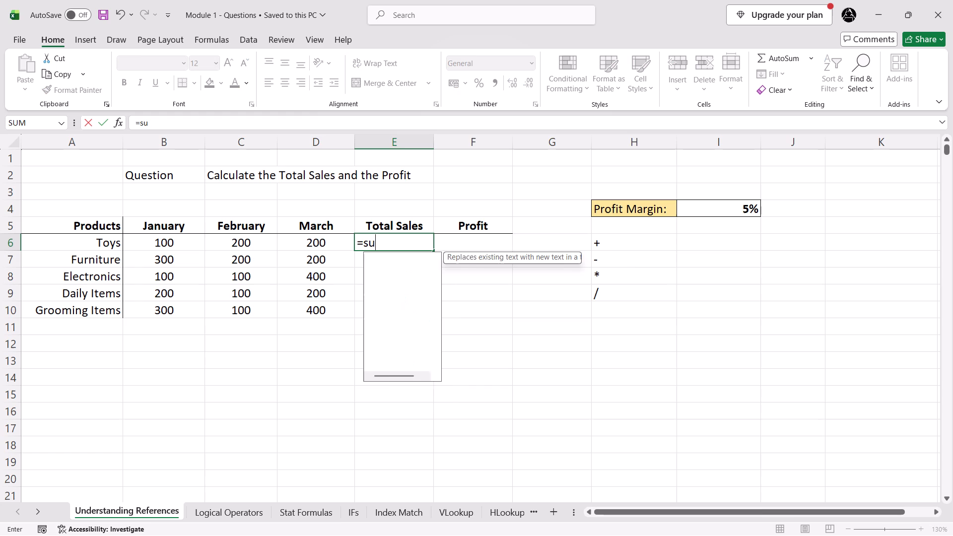
key(shift+parenleft)
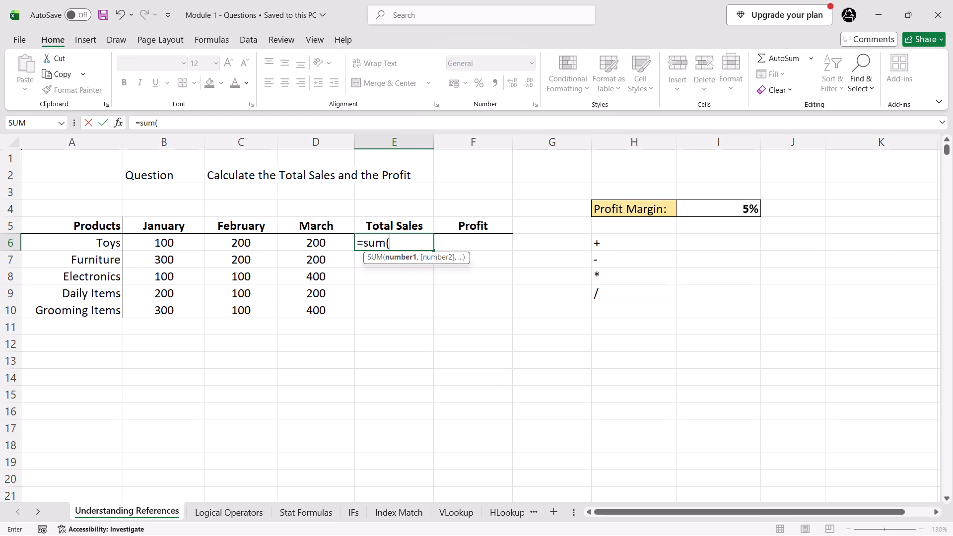
click(151, 243)
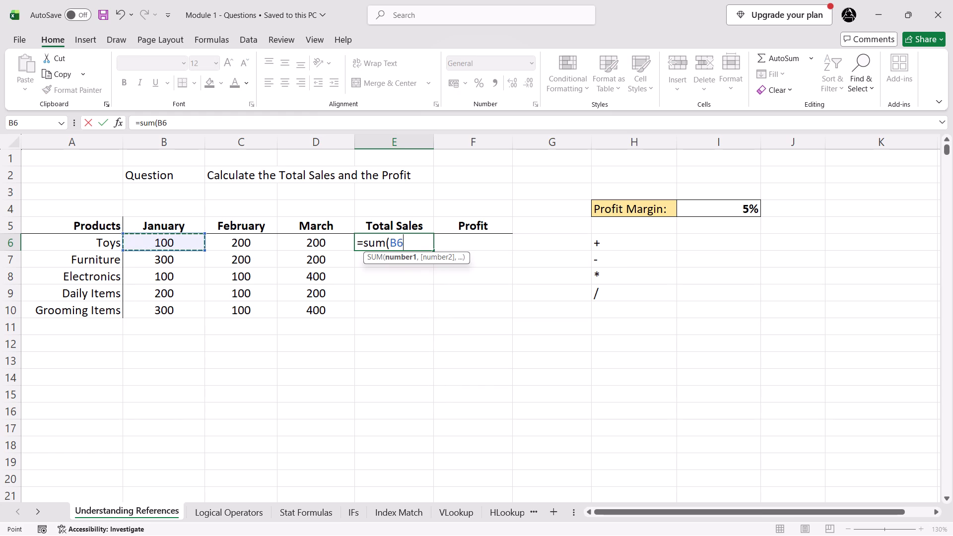
key(shift+colon)
click(335, 242)
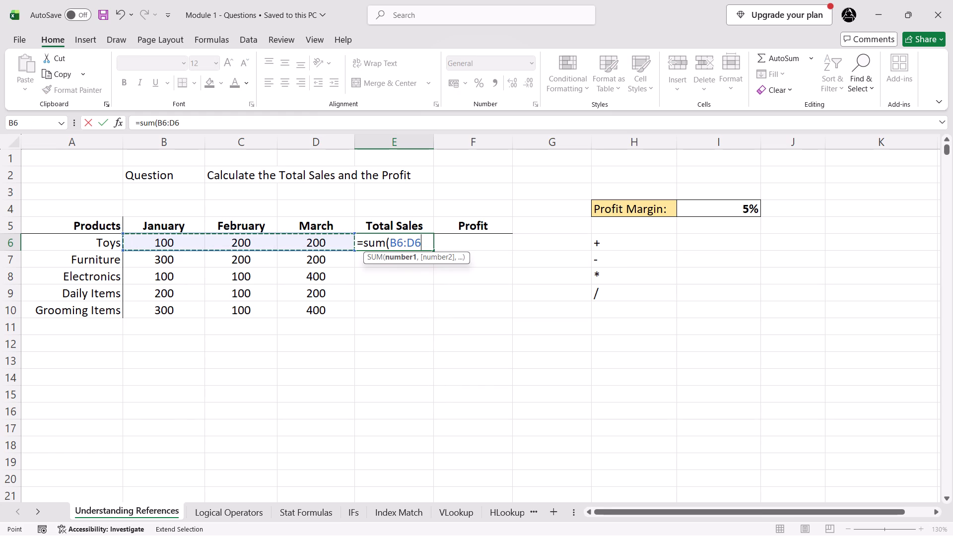
key(shift+parenright)
key(Return)
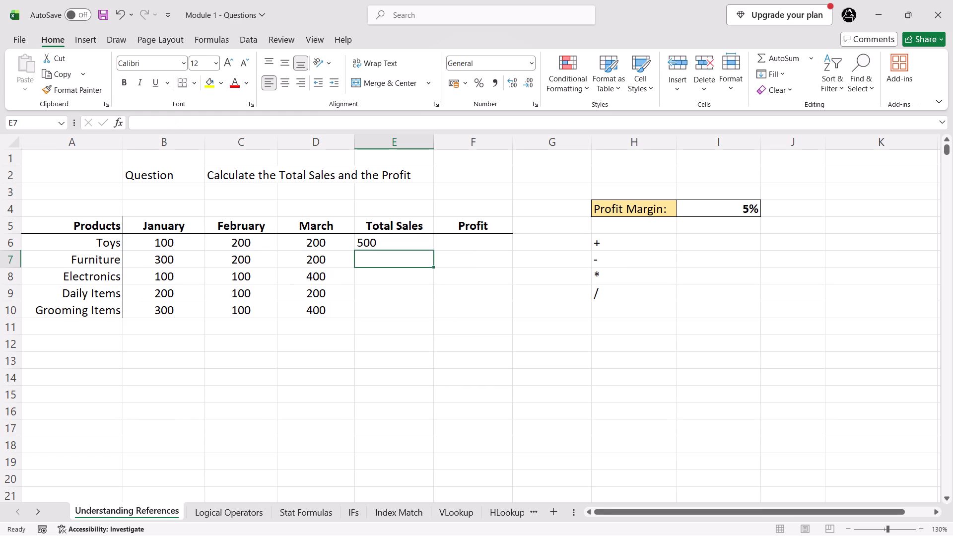
Fill the Total Sales formula from E6 down to E10 for the remaining products.
click(383, 240)
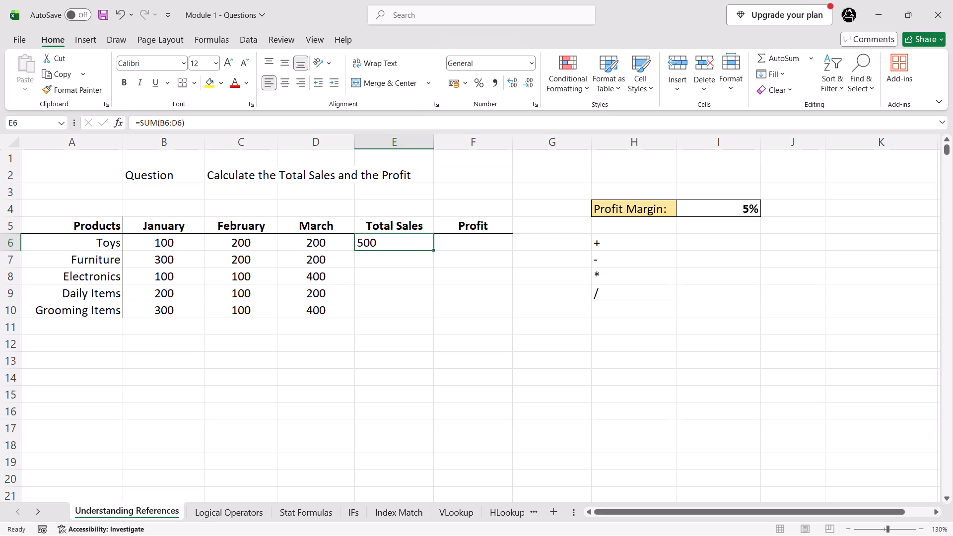
drag(432, 251, 432, 321)
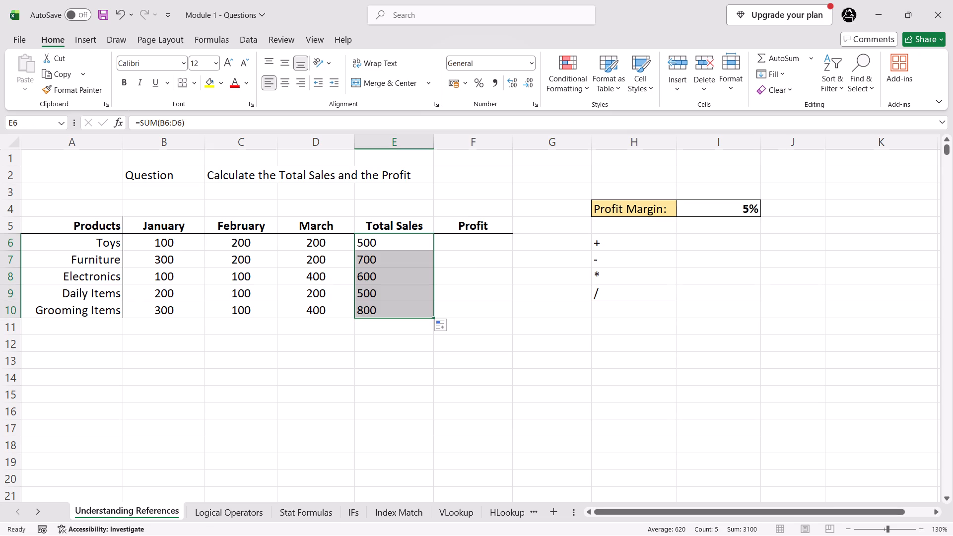
click(470, 243)
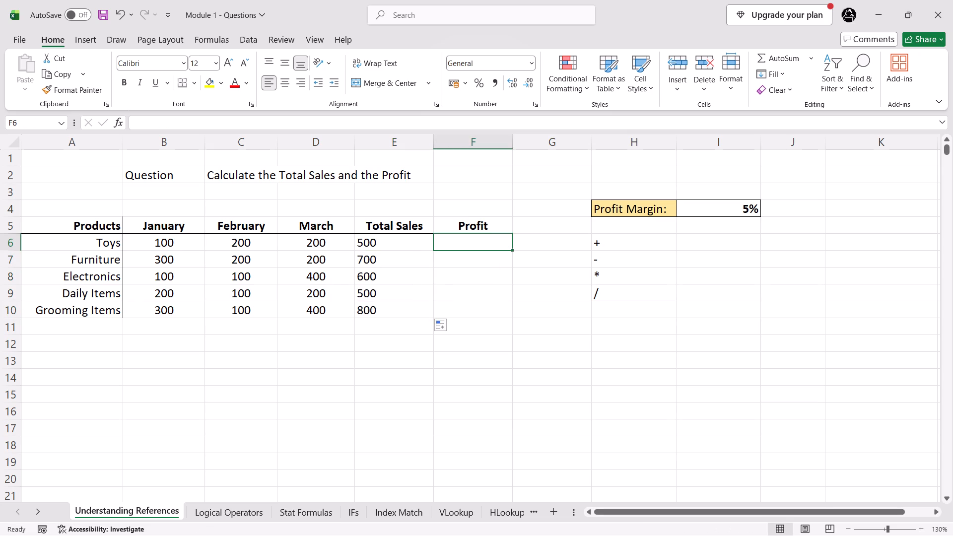
Switch to the Logical Operators sheet.
click(226, 513)
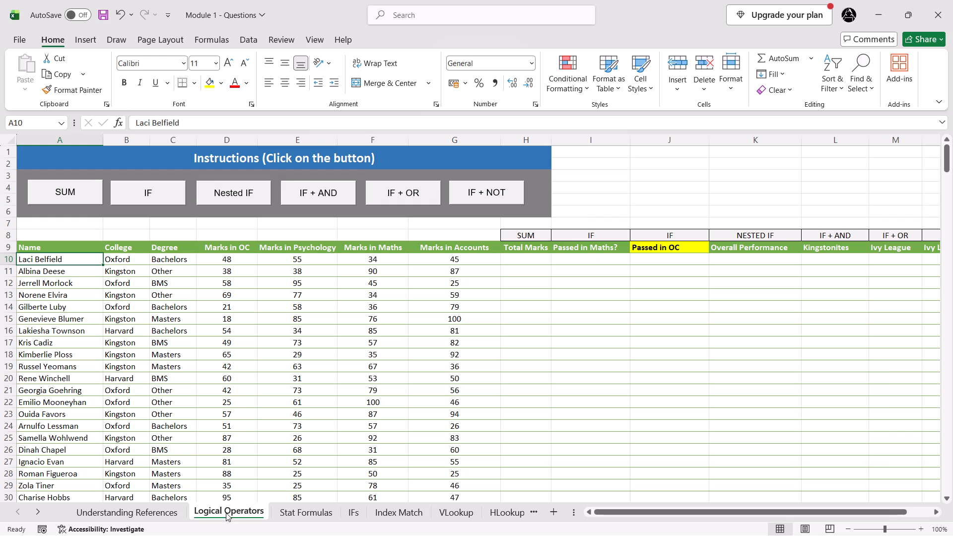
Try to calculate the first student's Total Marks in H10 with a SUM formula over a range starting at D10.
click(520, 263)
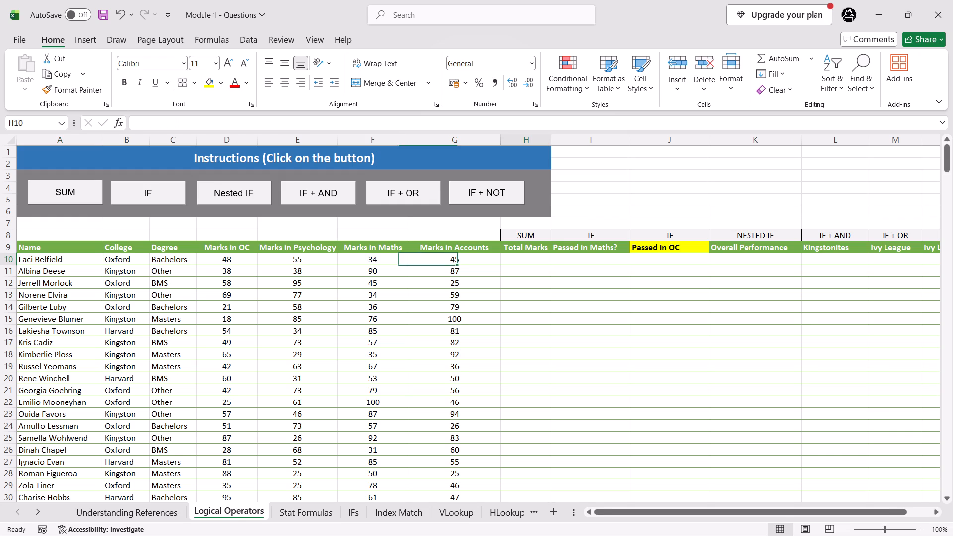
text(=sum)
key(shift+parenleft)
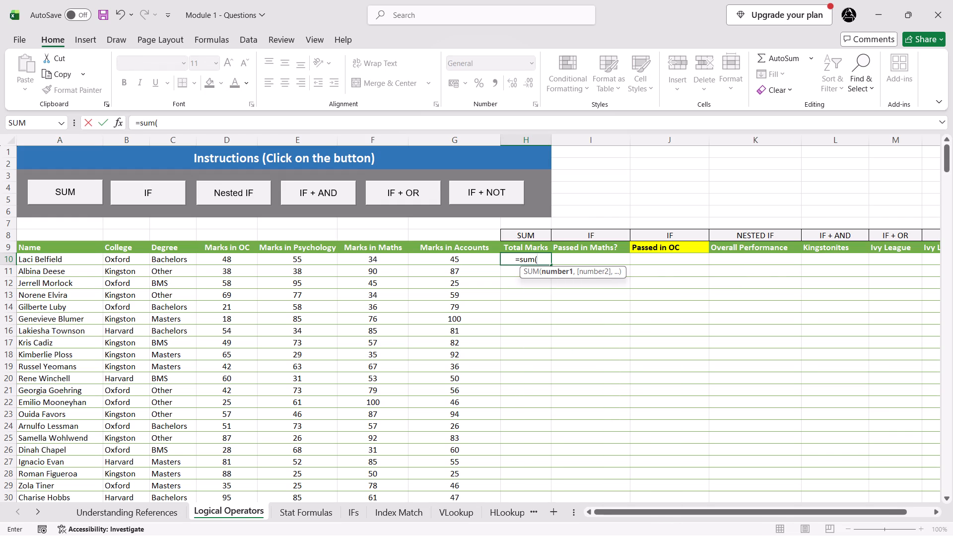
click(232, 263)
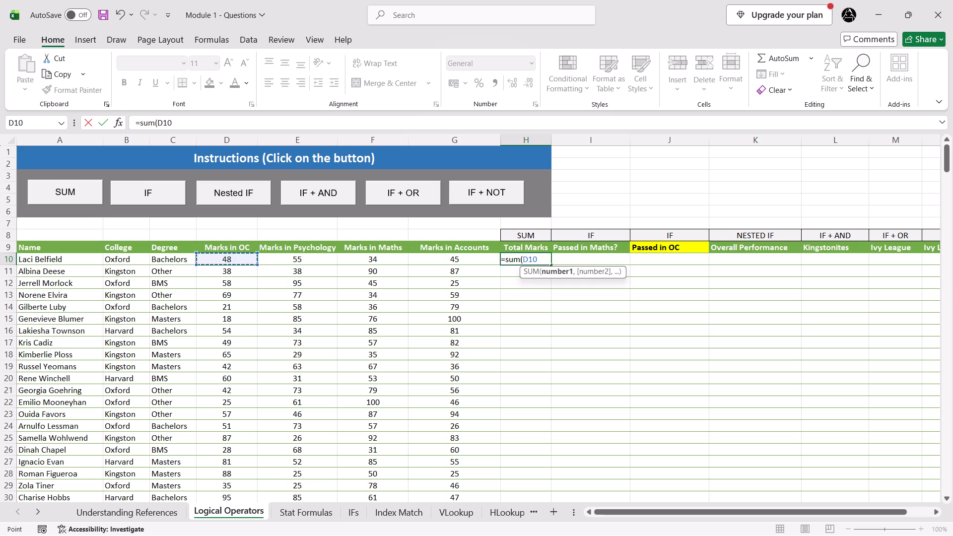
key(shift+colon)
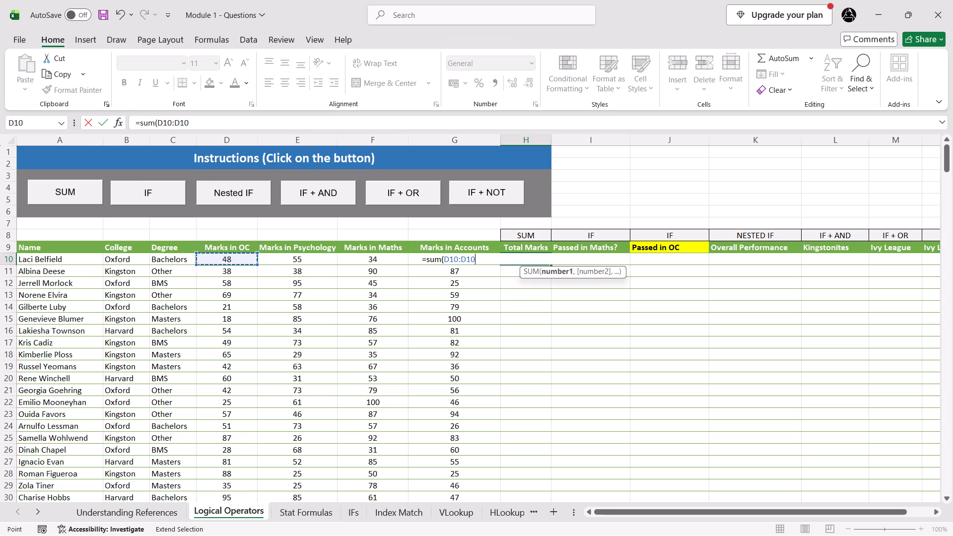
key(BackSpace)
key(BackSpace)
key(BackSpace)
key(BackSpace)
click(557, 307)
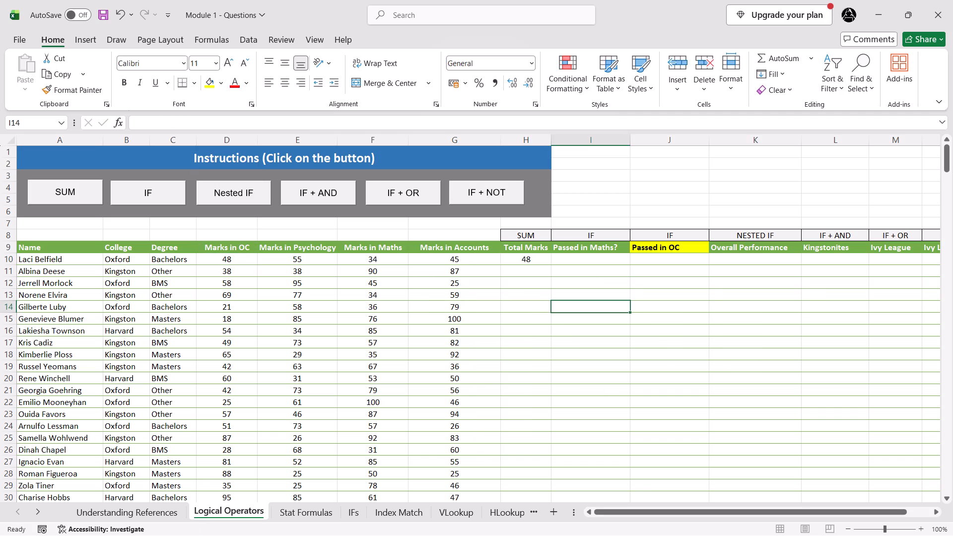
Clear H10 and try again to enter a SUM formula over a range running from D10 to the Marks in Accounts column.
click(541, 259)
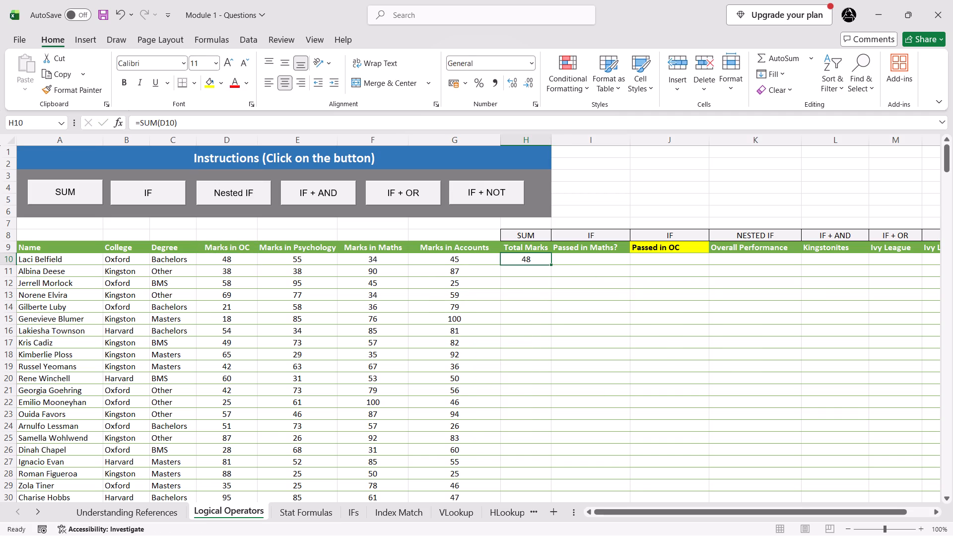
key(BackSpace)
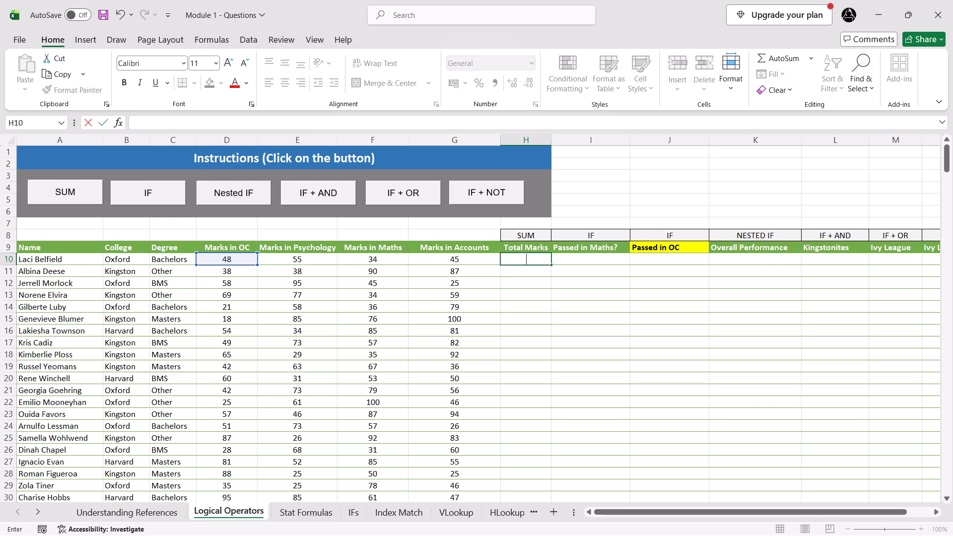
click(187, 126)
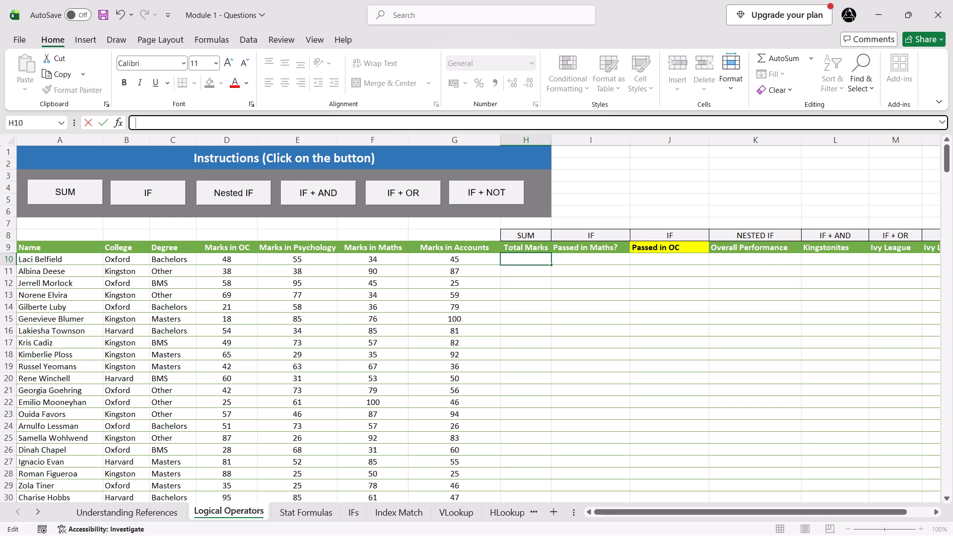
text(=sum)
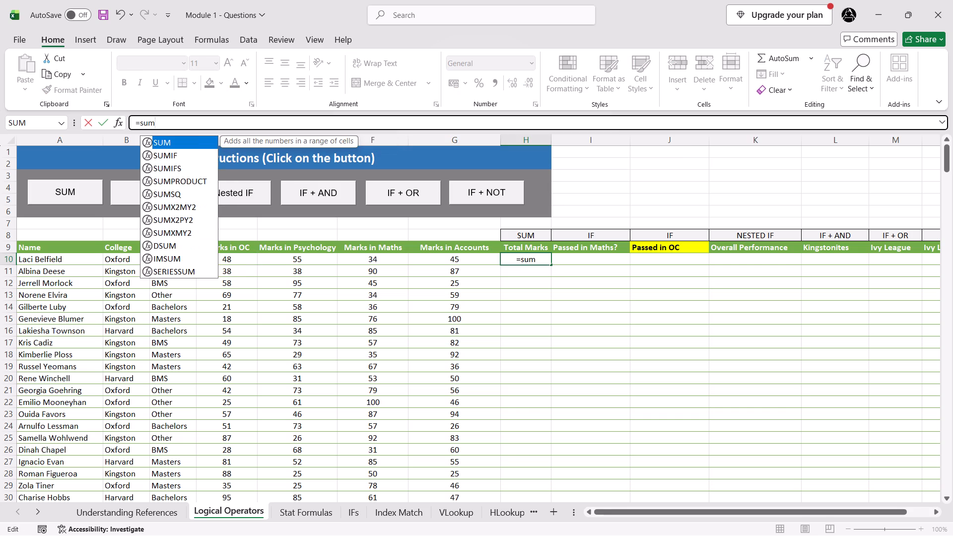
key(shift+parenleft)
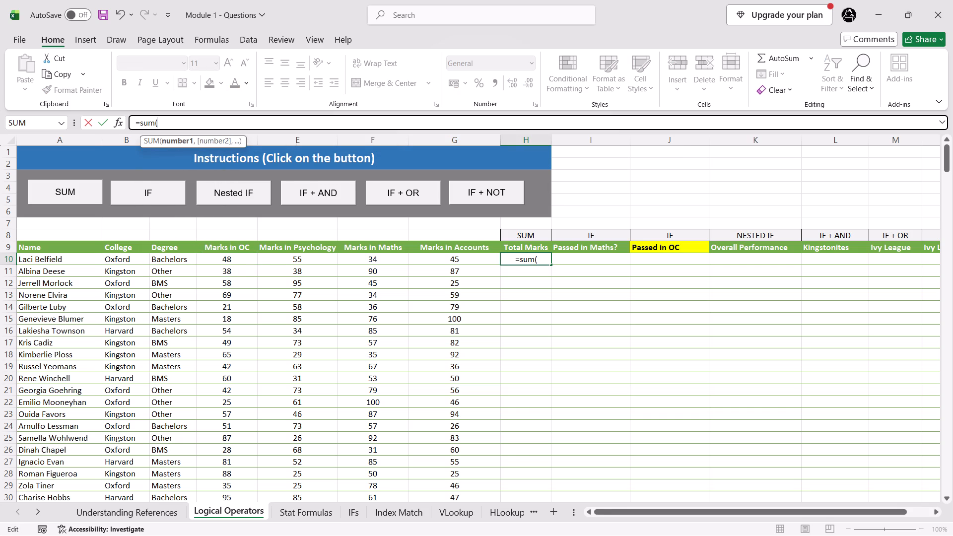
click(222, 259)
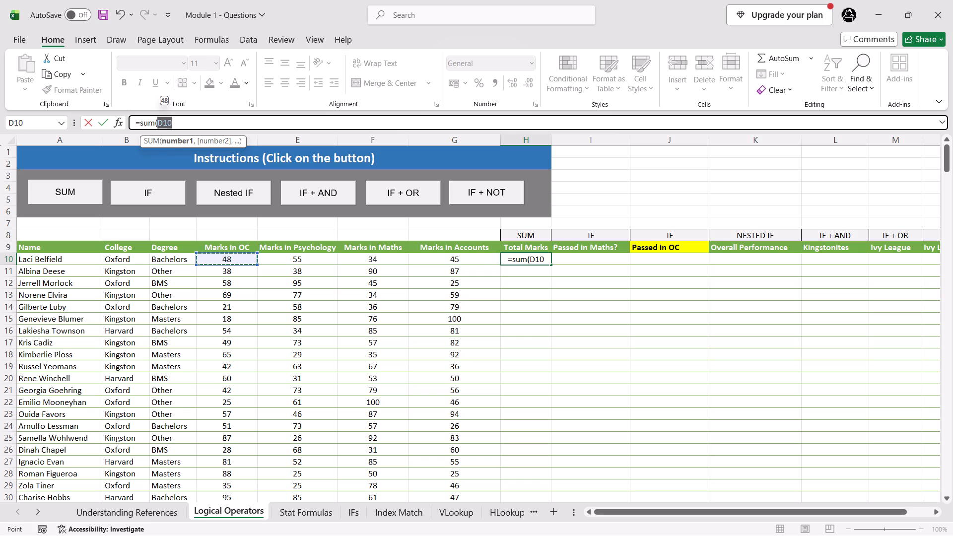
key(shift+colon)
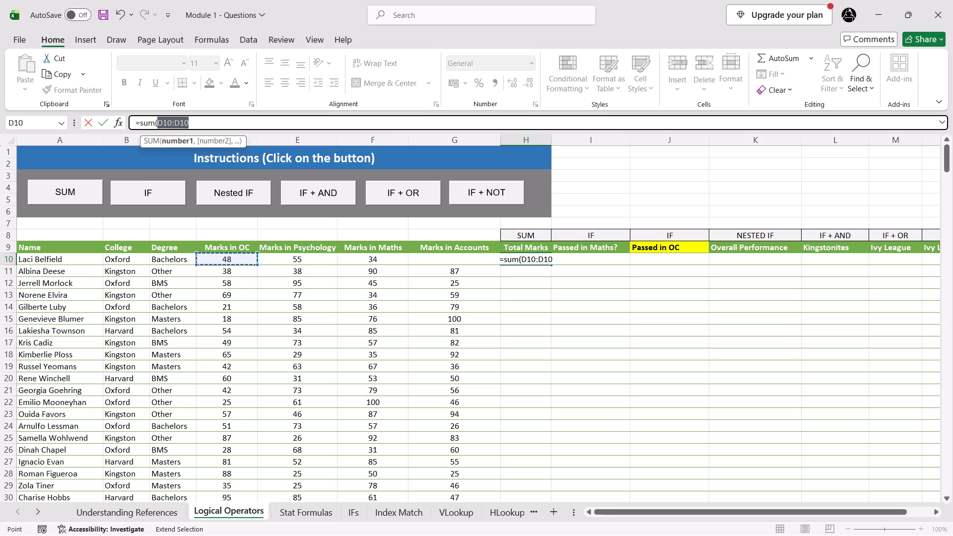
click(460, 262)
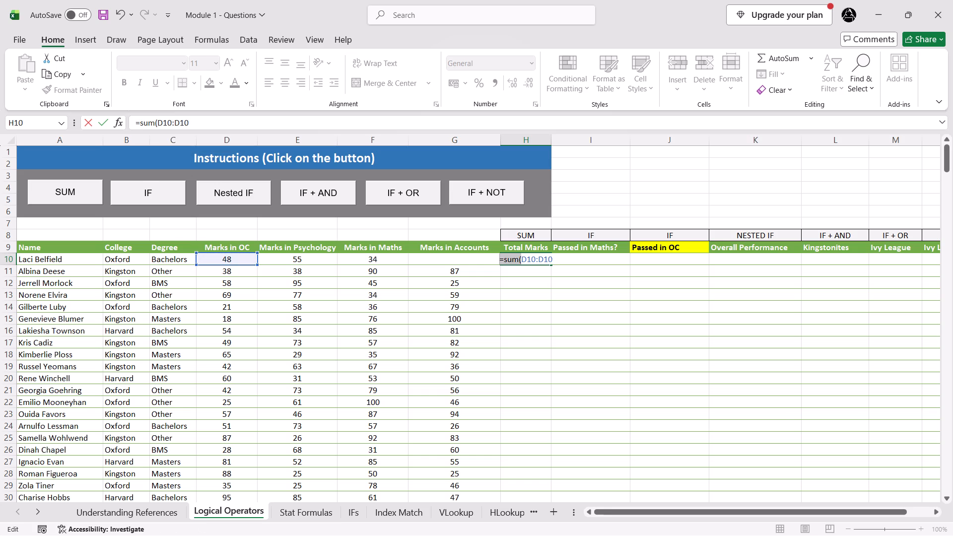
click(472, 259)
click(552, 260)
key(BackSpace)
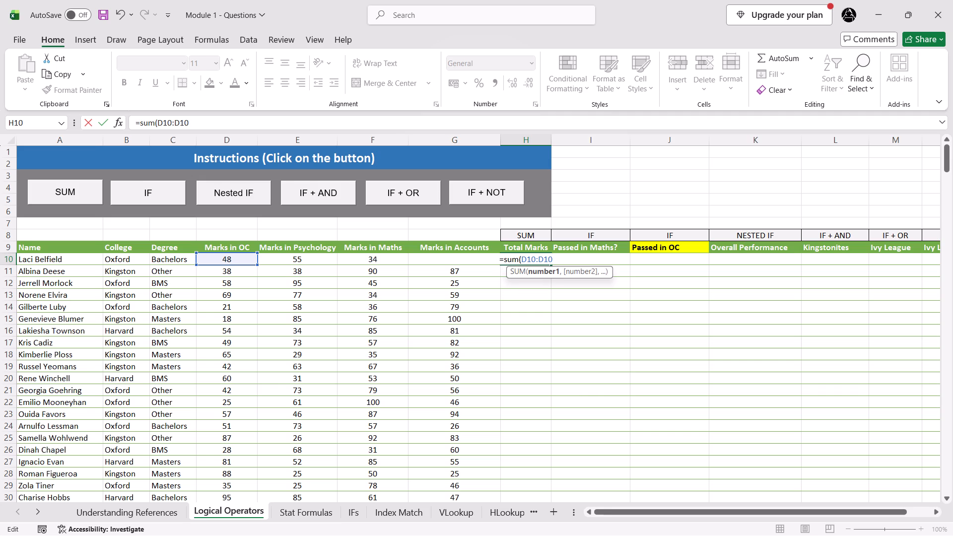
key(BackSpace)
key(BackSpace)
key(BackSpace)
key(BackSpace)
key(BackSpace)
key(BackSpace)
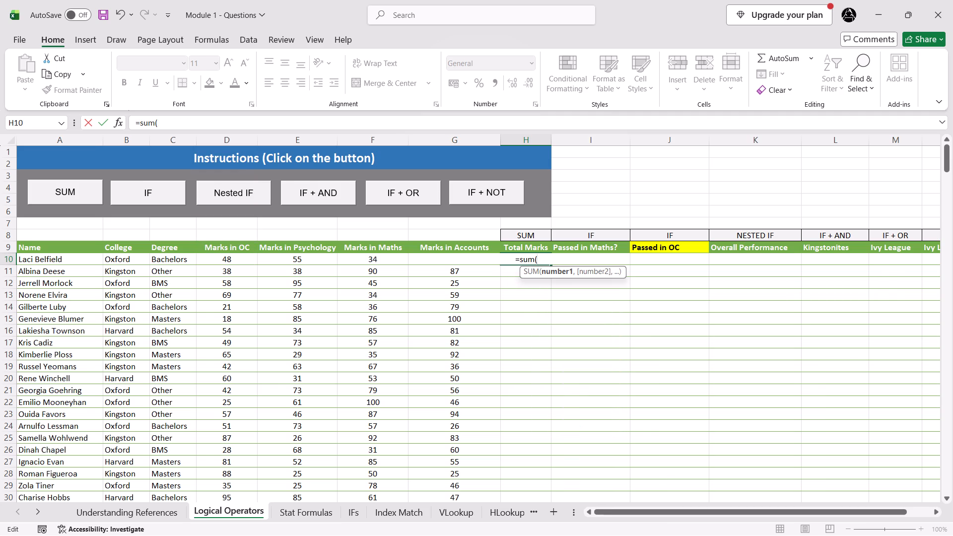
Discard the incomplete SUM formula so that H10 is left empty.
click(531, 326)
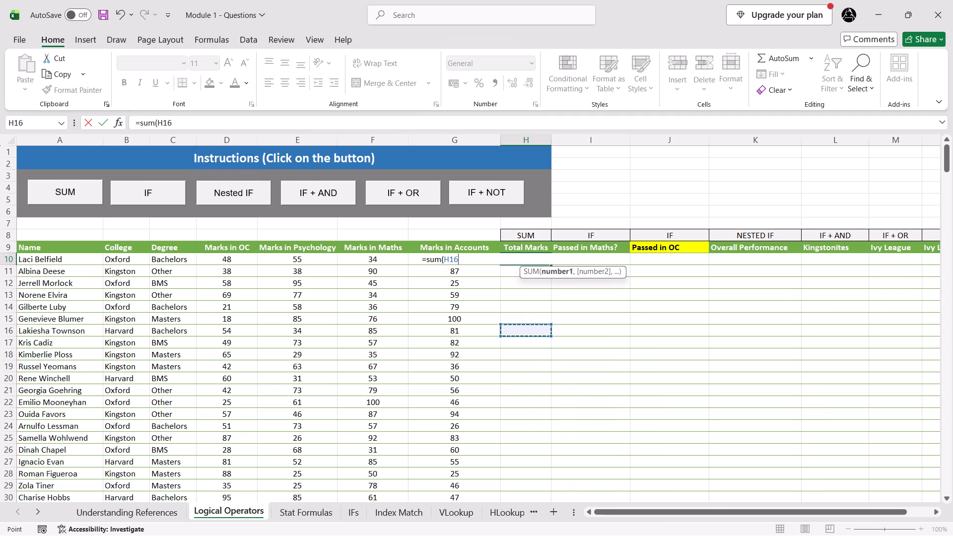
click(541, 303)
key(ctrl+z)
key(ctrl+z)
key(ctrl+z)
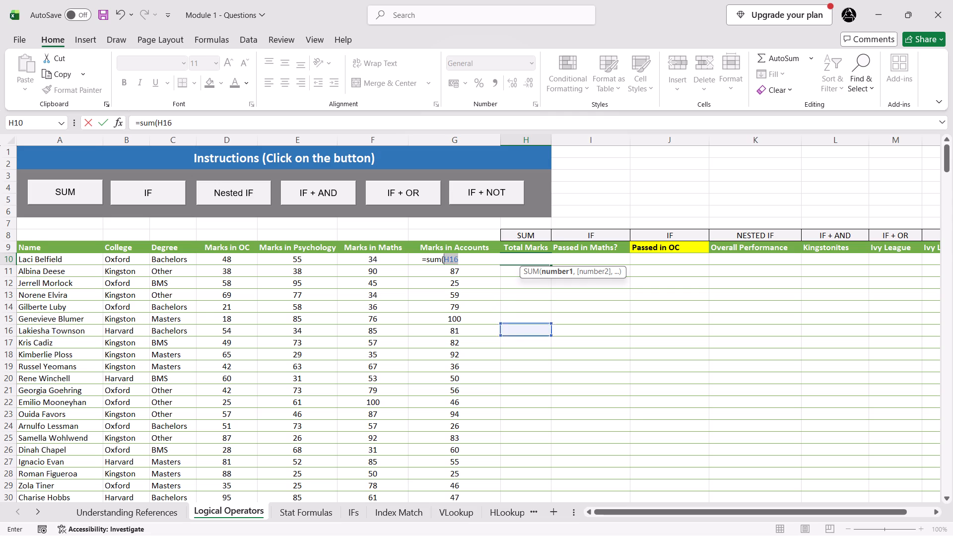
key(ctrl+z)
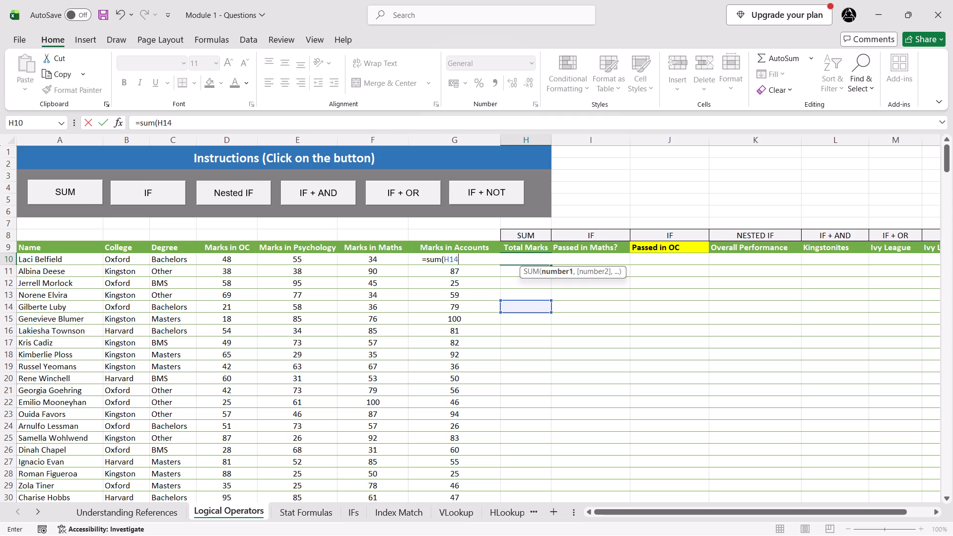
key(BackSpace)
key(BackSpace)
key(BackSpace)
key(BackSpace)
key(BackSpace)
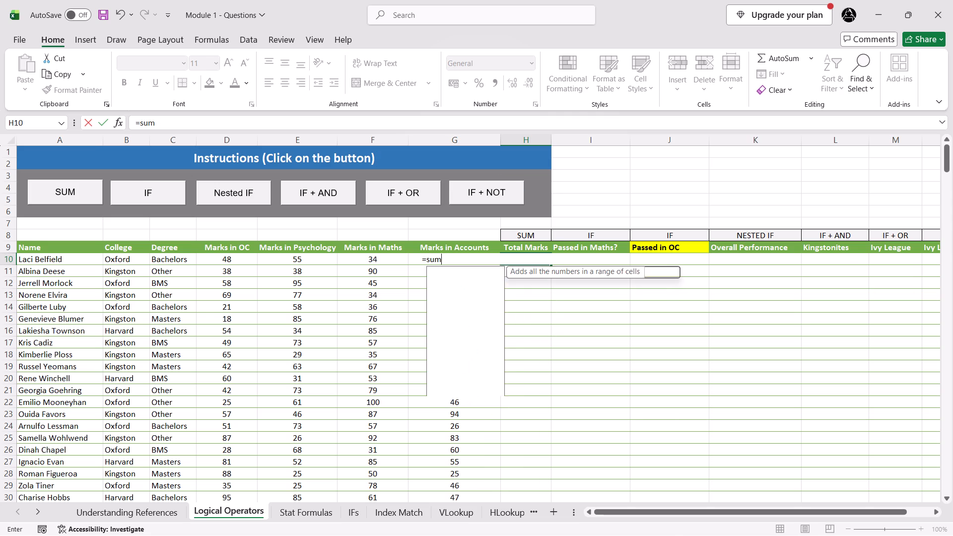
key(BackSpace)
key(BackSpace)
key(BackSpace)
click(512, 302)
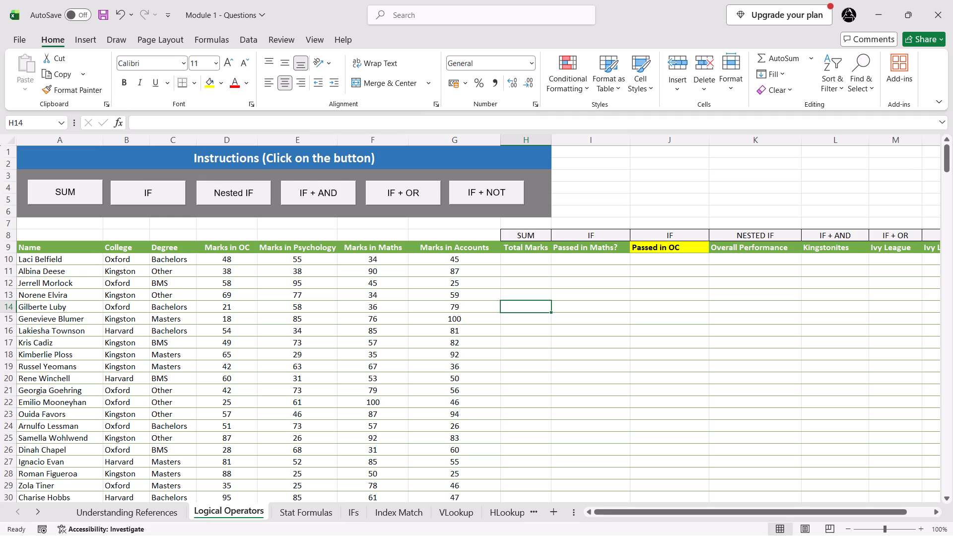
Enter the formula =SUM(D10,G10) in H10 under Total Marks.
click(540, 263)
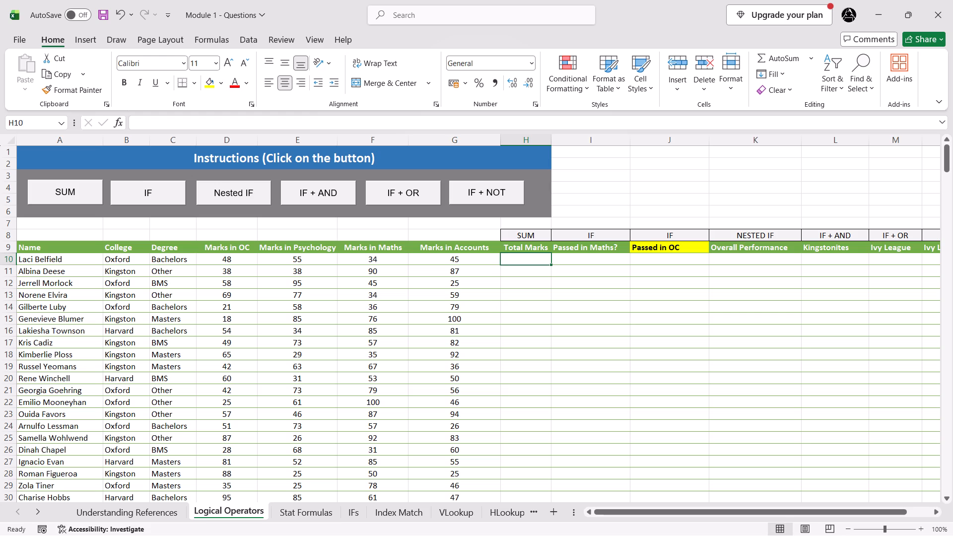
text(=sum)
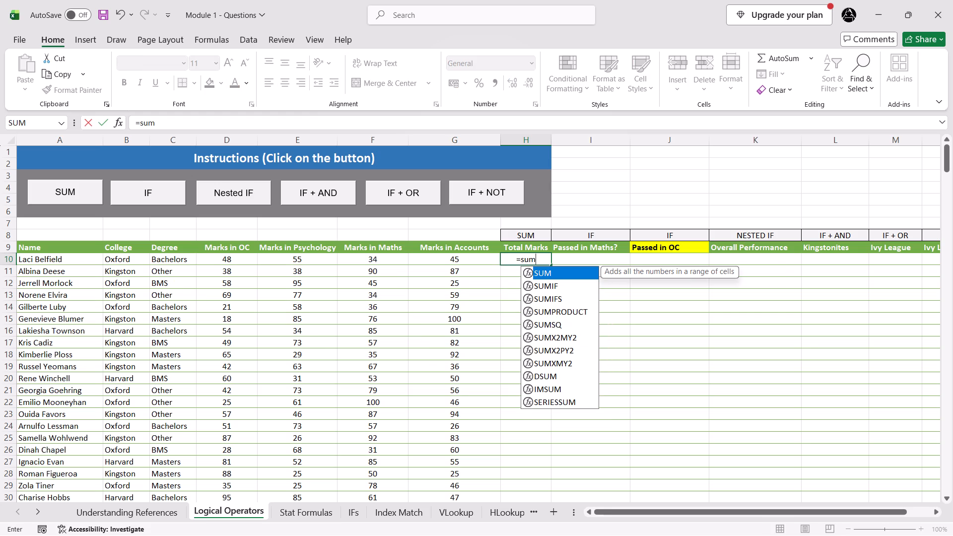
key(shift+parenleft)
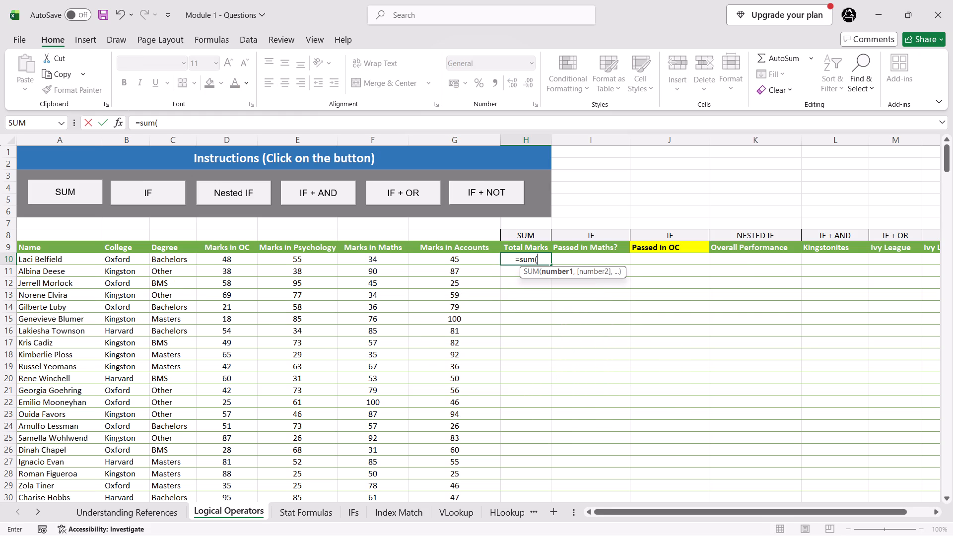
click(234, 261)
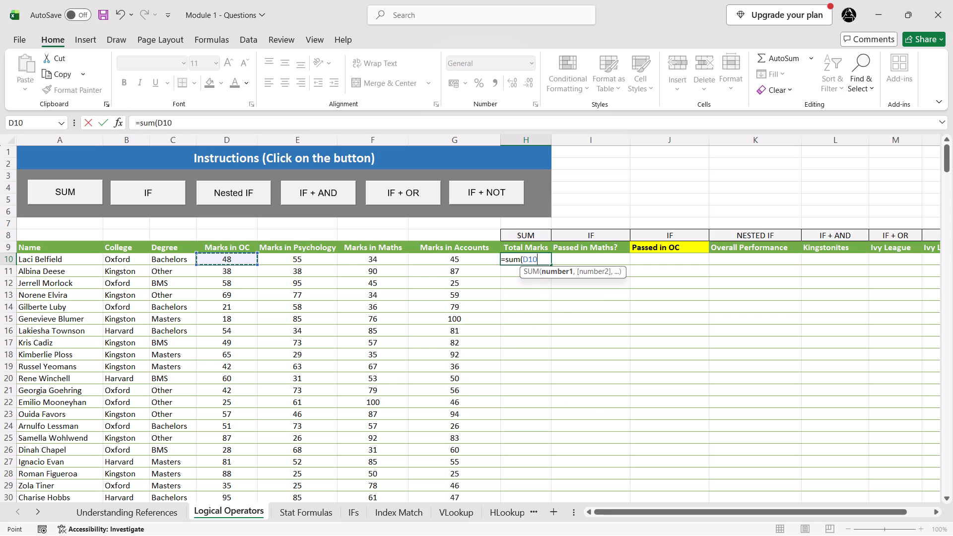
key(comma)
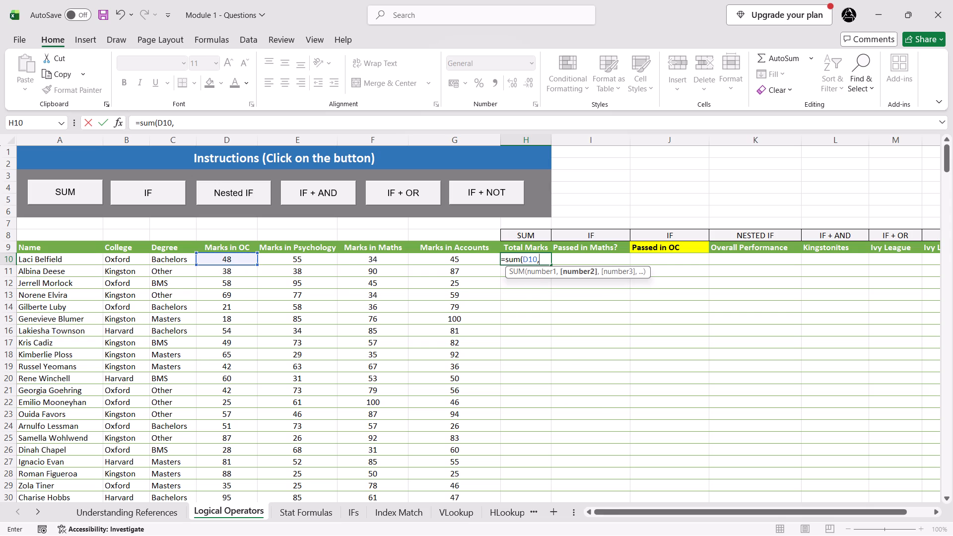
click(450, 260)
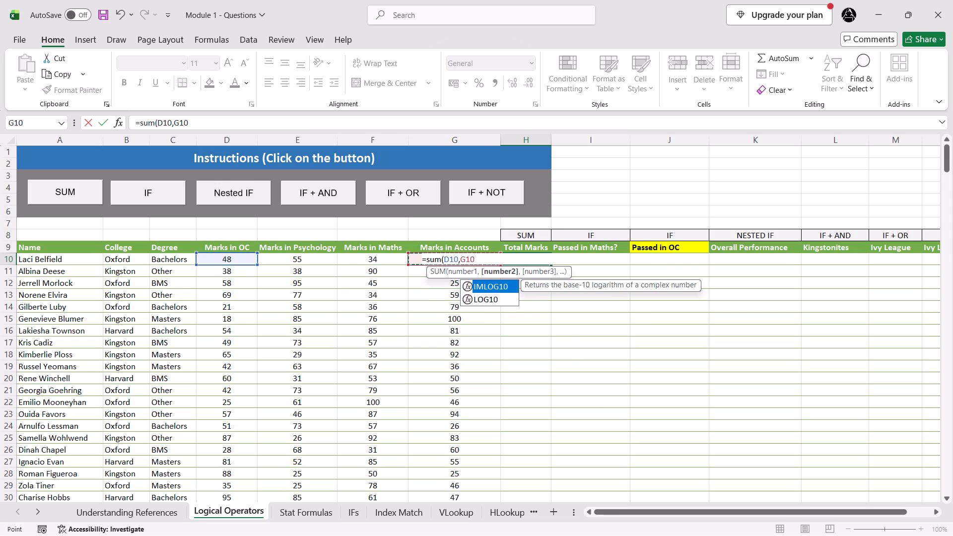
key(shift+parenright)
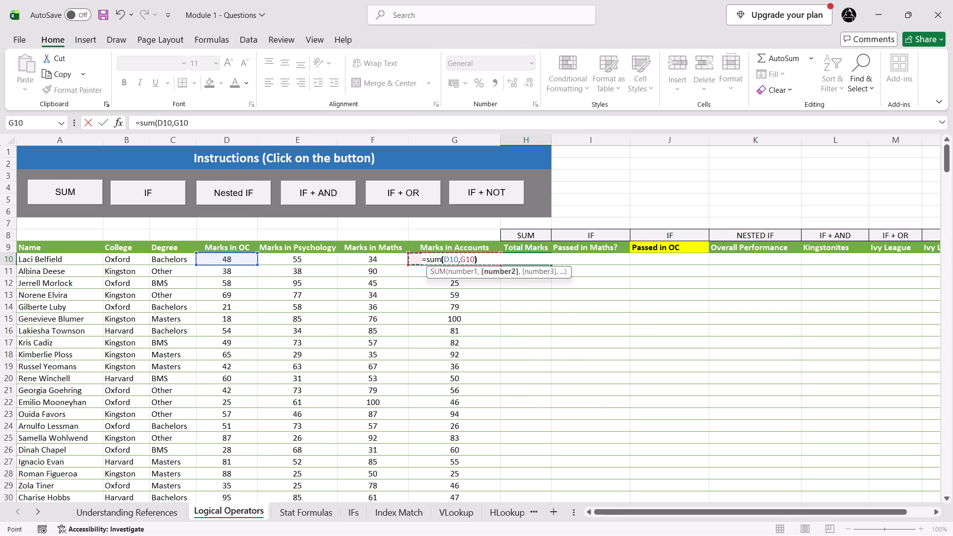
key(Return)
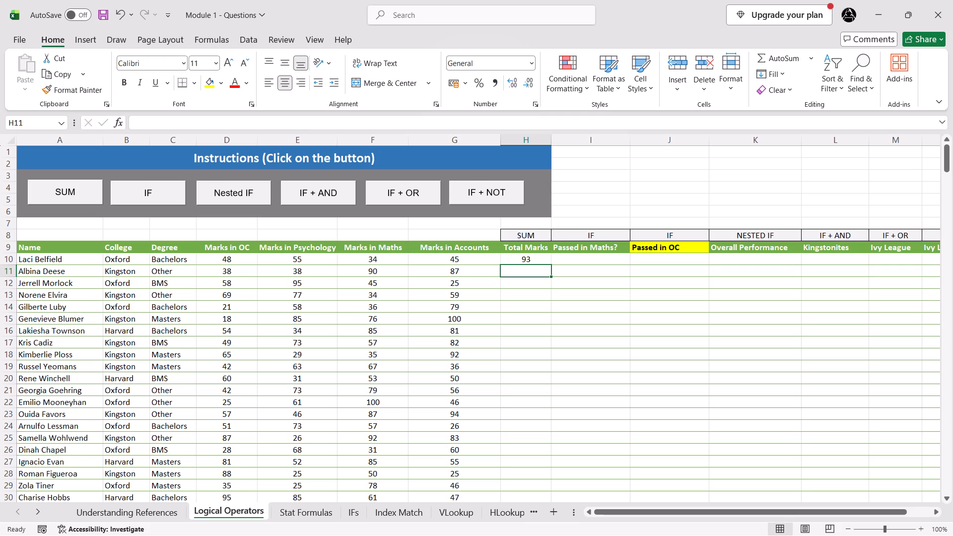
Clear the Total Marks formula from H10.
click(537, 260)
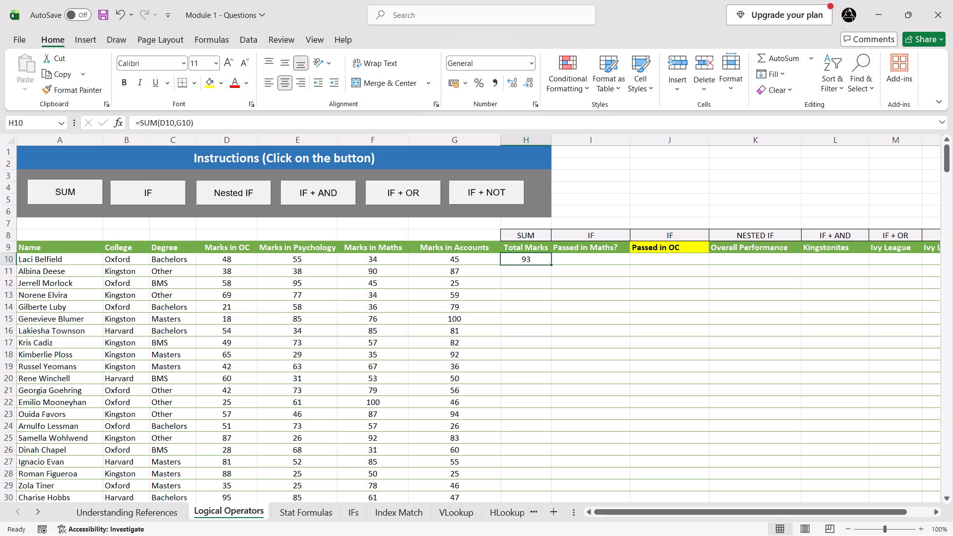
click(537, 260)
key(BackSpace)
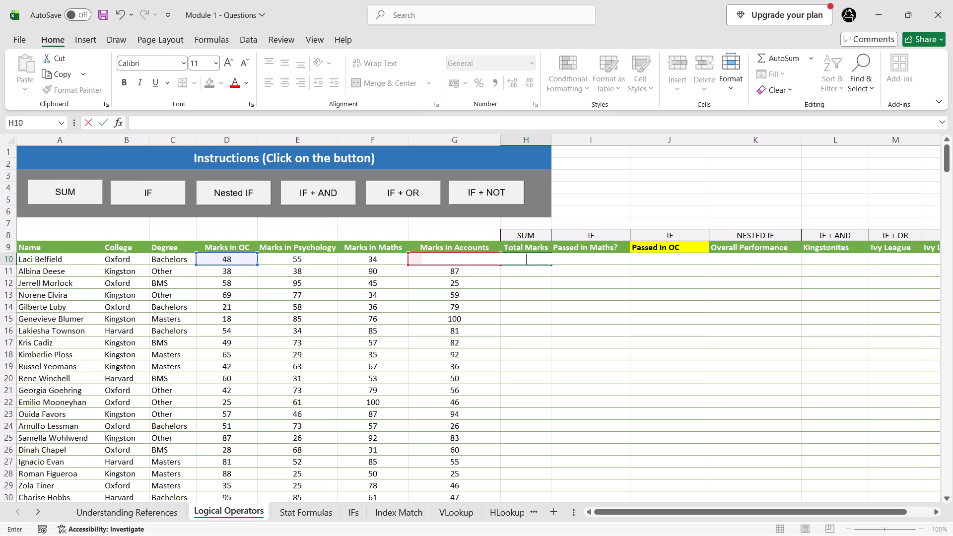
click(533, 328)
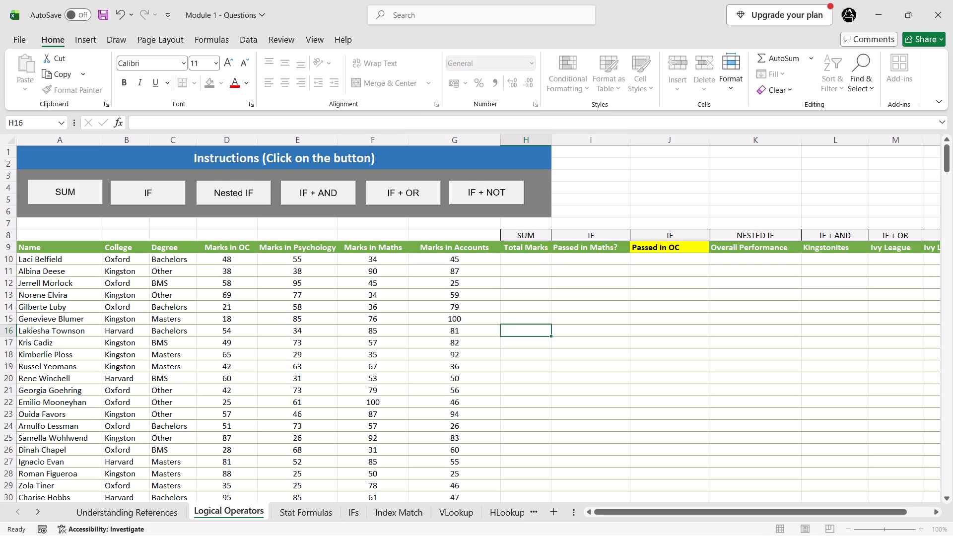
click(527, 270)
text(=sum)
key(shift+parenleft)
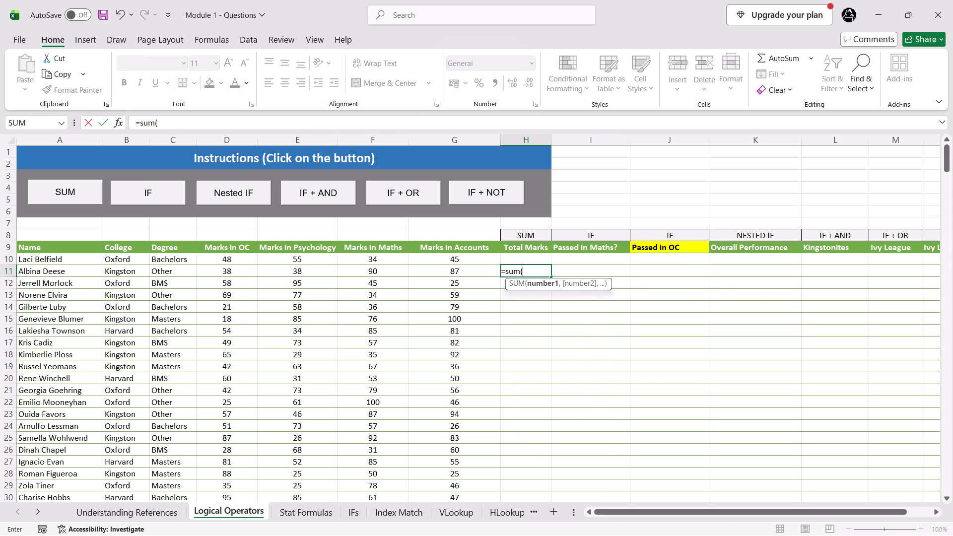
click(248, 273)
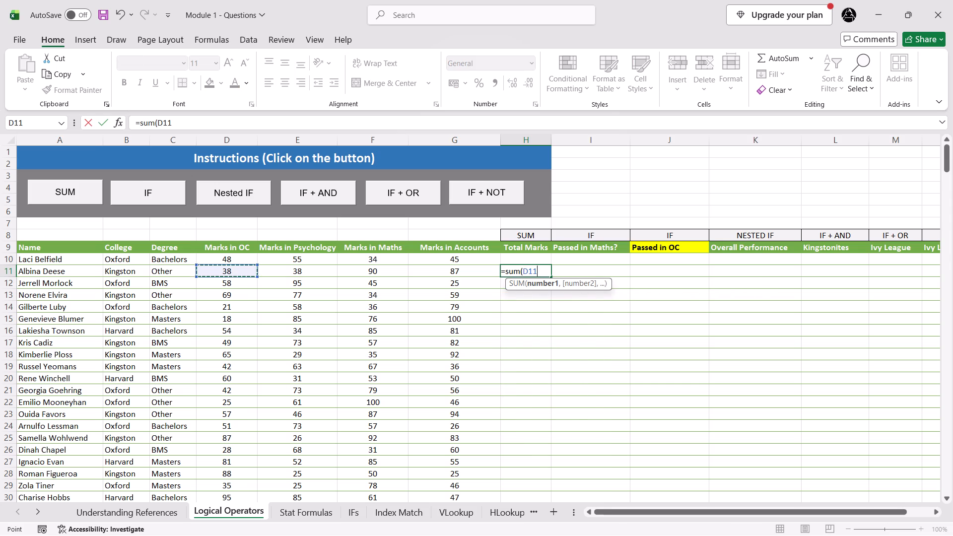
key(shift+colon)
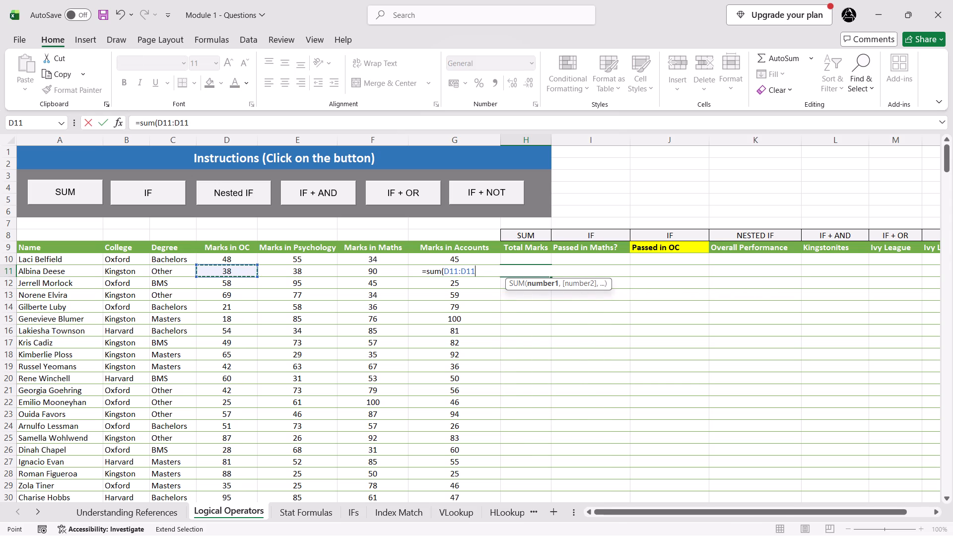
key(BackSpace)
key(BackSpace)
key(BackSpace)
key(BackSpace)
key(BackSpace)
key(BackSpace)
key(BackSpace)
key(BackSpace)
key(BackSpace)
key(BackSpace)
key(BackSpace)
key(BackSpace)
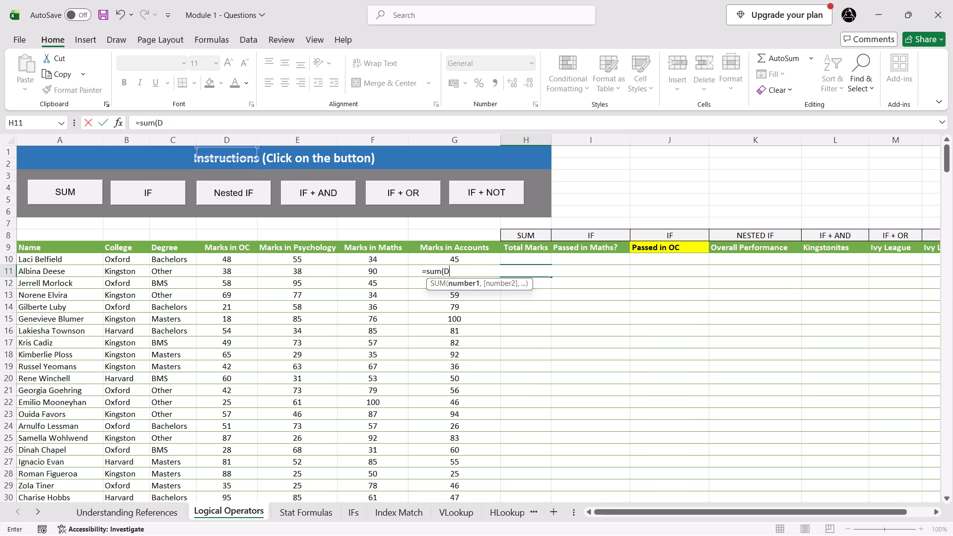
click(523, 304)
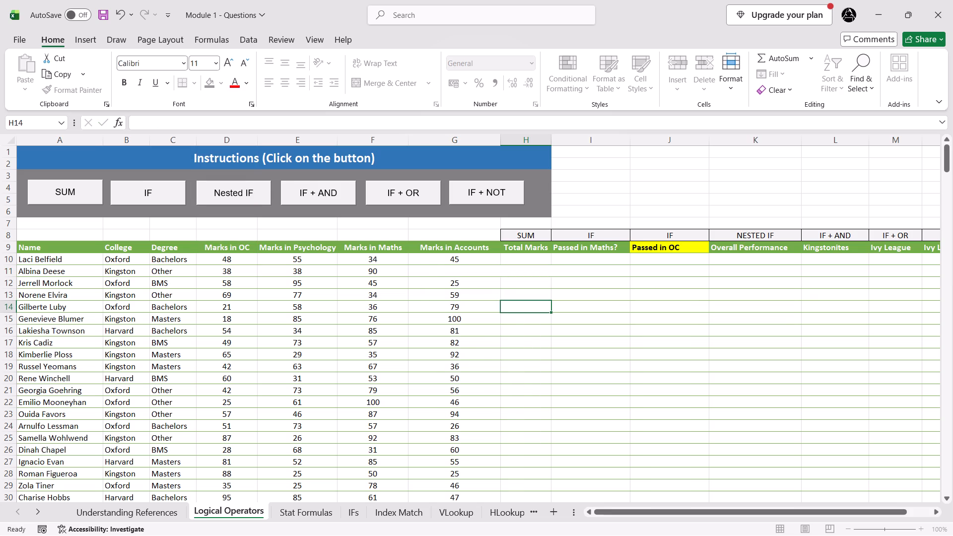
Look through the exercise sheets from Stat Formulas to Date & Time Formulas.
click(298, 512)
click(350, 507)
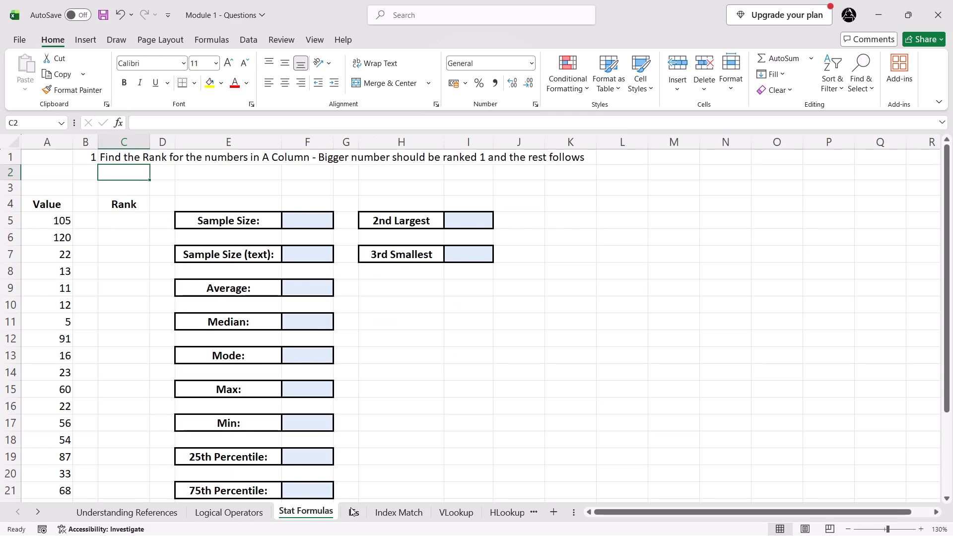
click(382, 511)
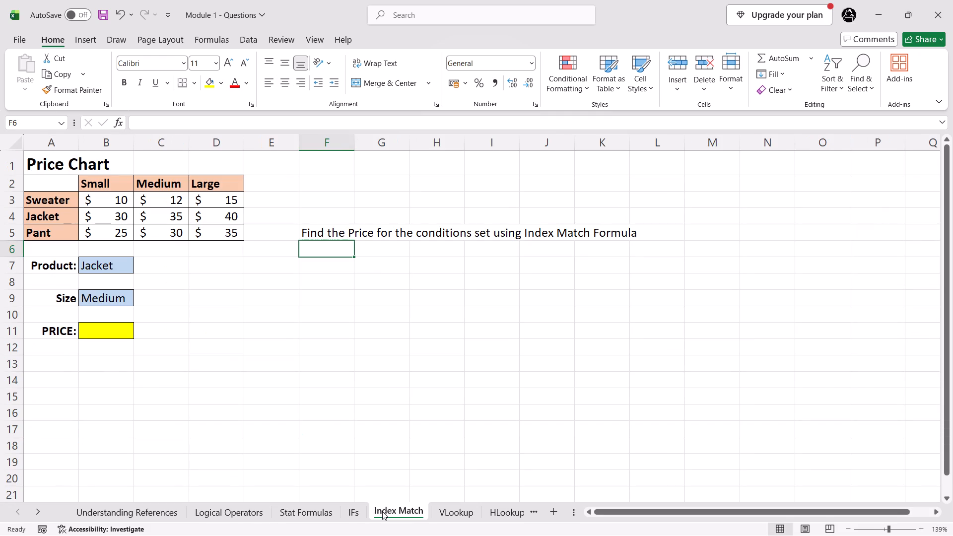
click(443, 509)
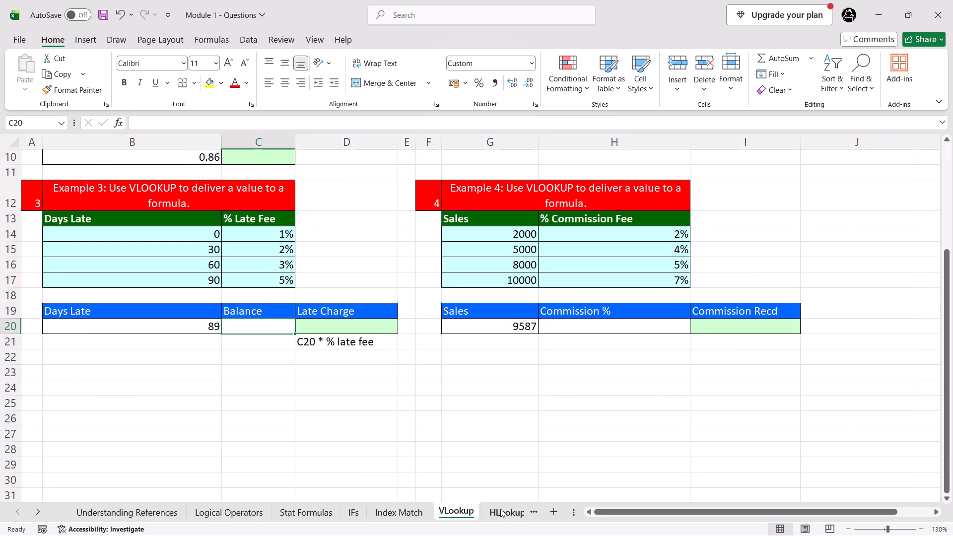
click(500, 509)
click(457, 513)
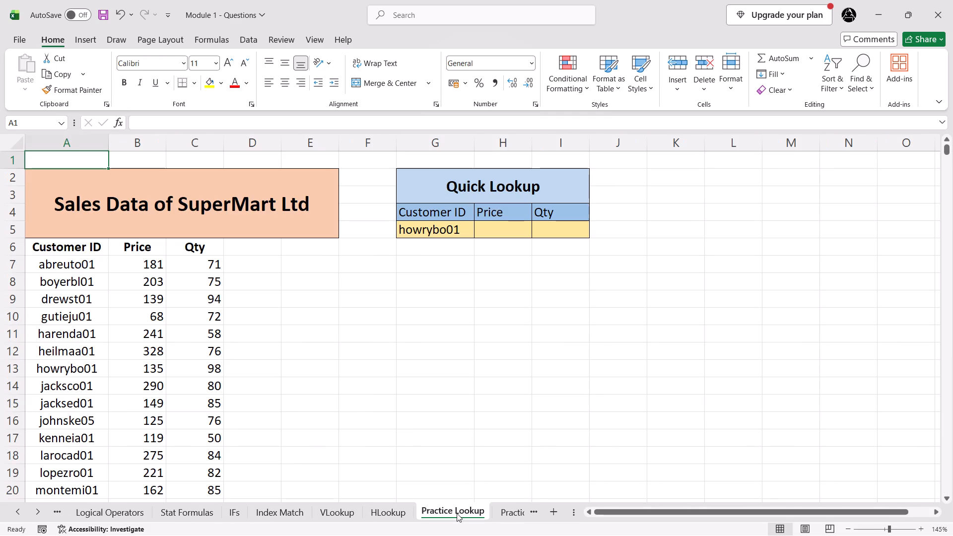
click(502, 512)
click(496, 510)
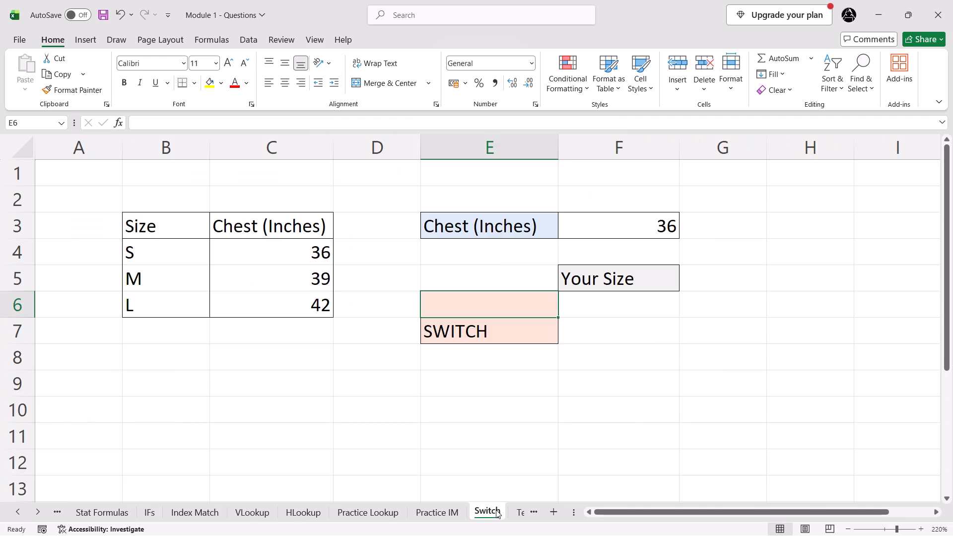
scroll(493, 510, left, 2)
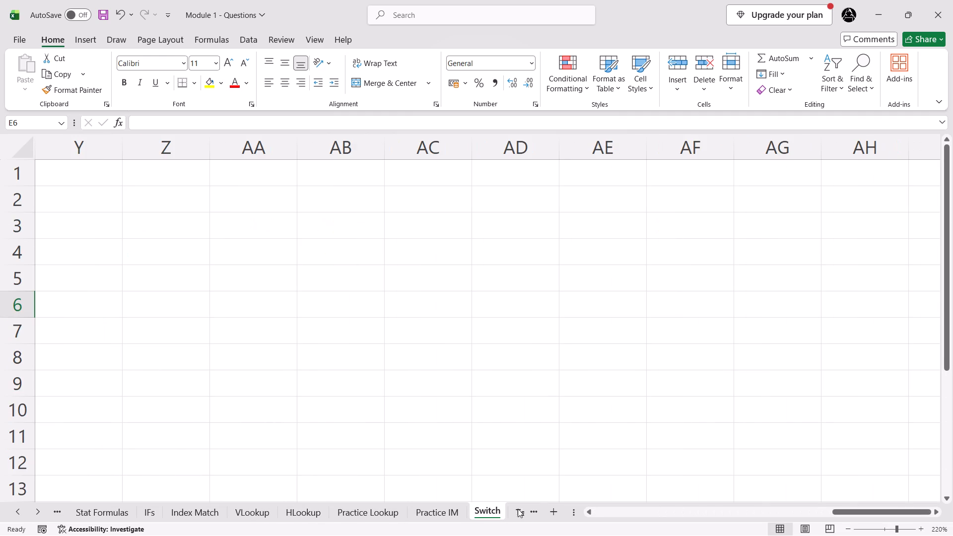
click(519, 512)
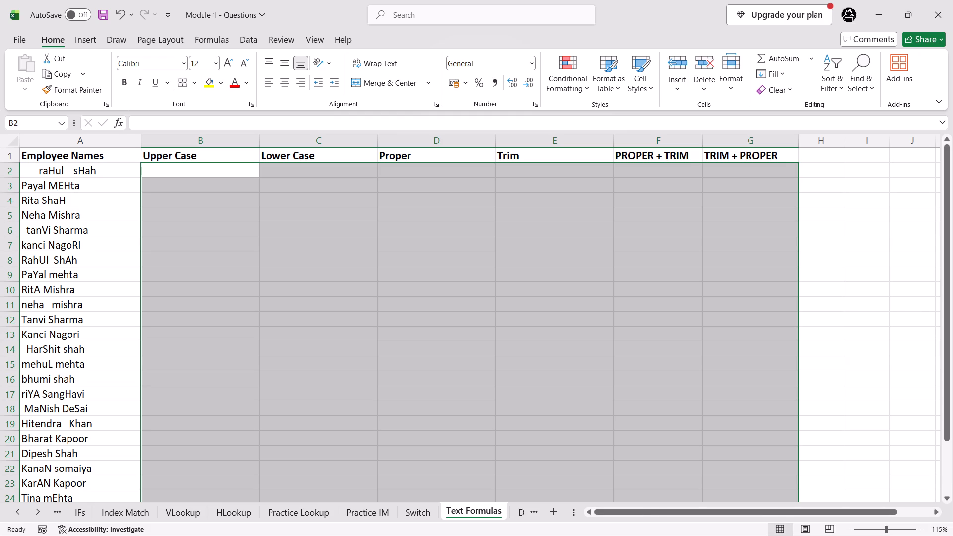
click(518, 510)
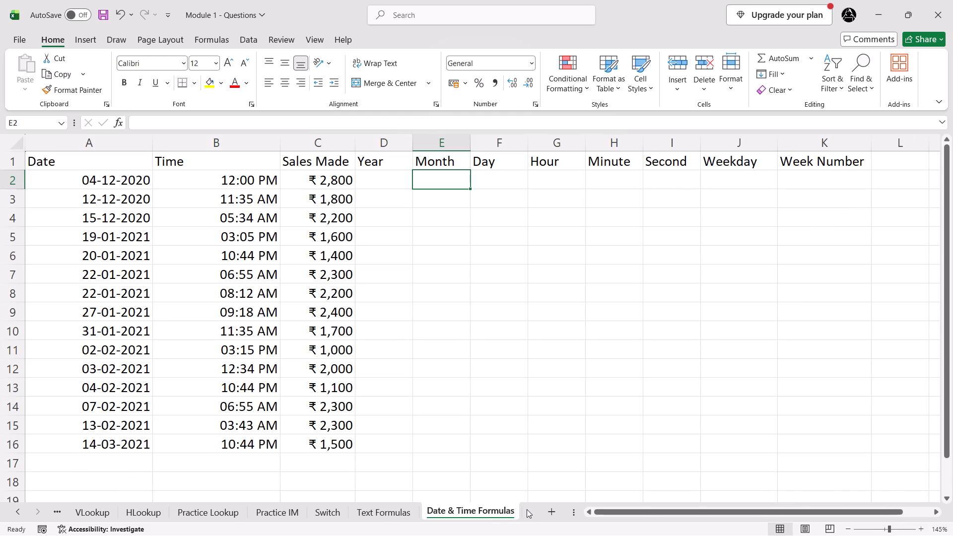
Switch to File Explorer, open the Module 2 - LPU Questions workbook from the MS Excel Test folder and enable editing.
key(alt+Tab)
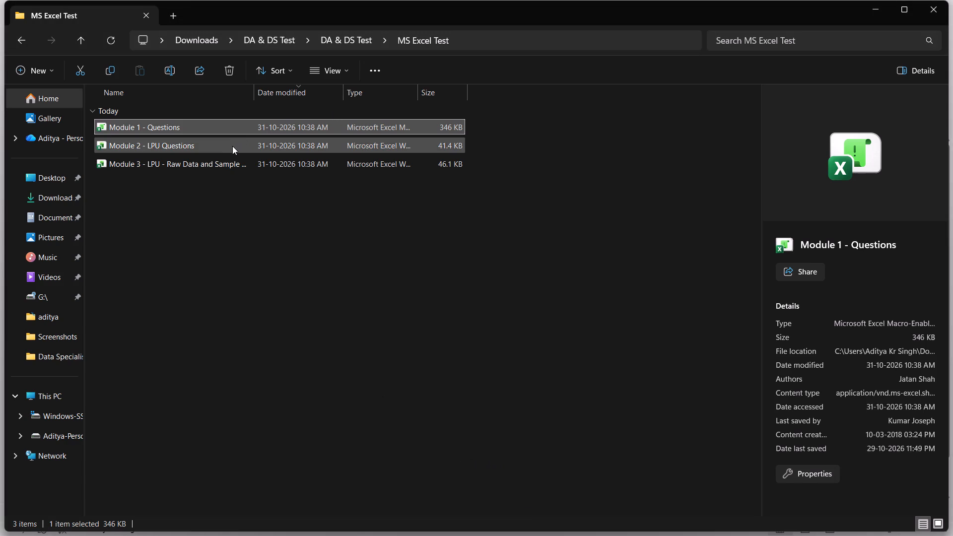
double_click(232, 146)
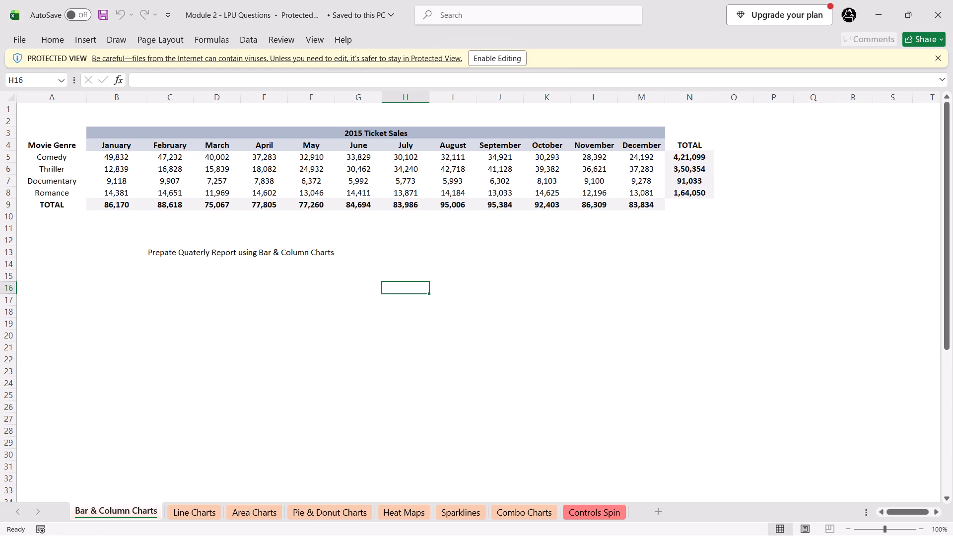
drag(25, 133, 698, 211)
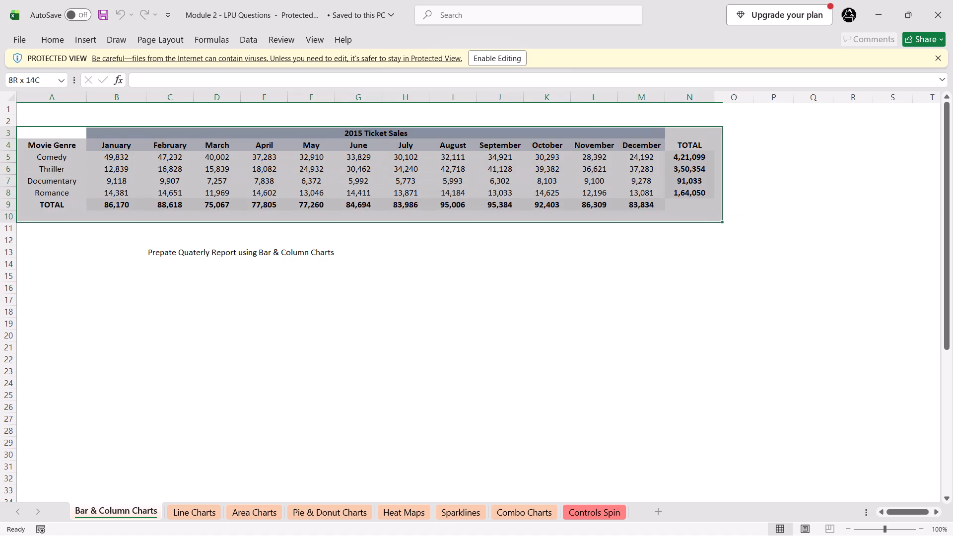
drag(698, 211, 694, 208)
click(481, 56)
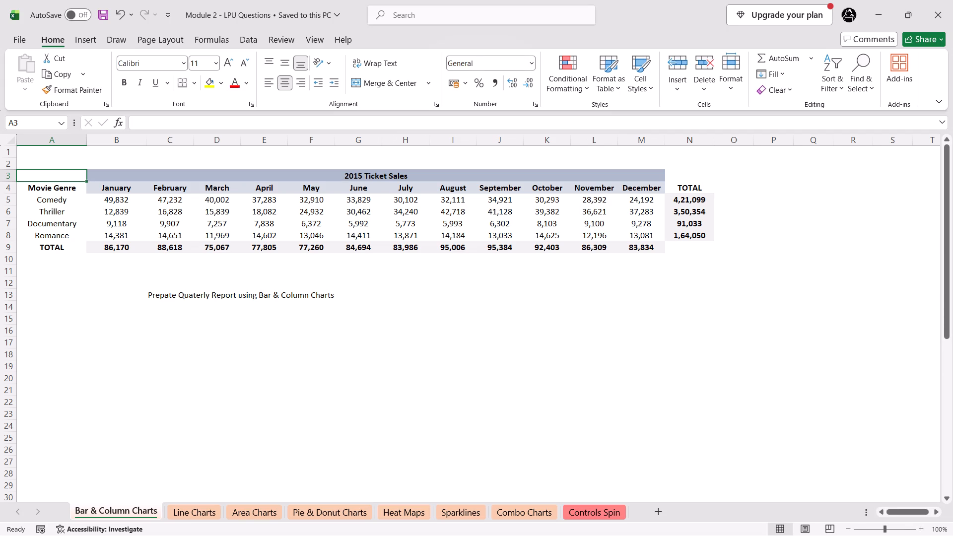
Select the whole 2015 Ticket Sales table, A3:N9, on the Bar & Column Charts sheet.
click(46, 177)
drag(46, 177, 417, 246)
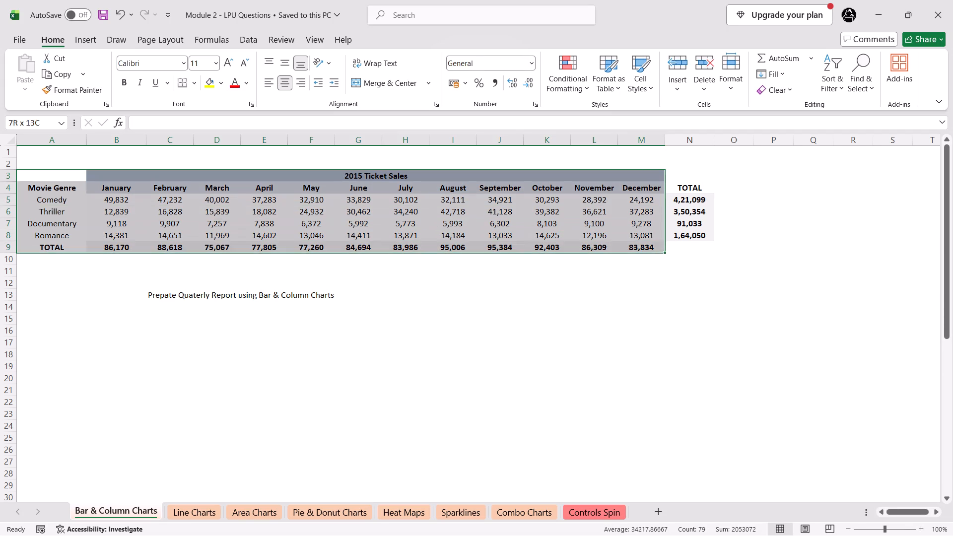
drag(417, 246, 706, 253)
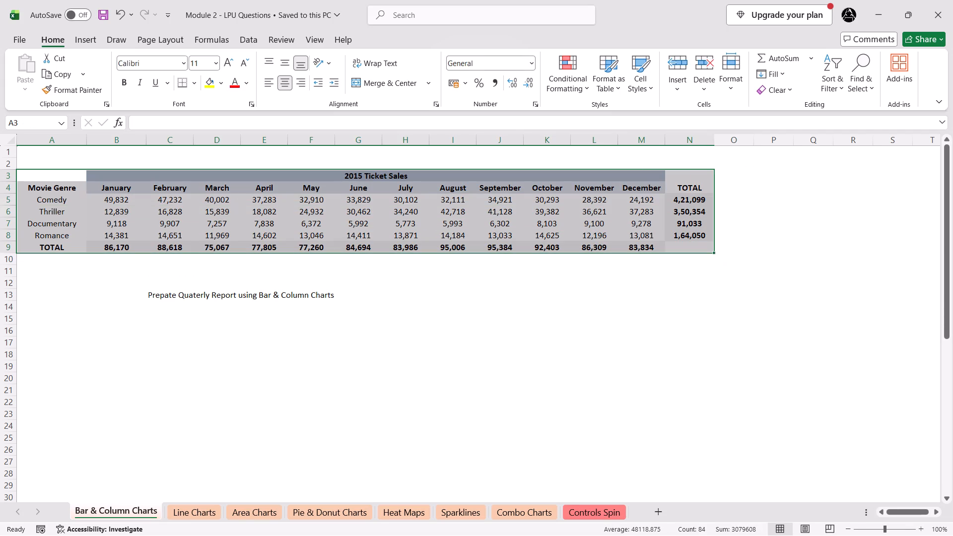
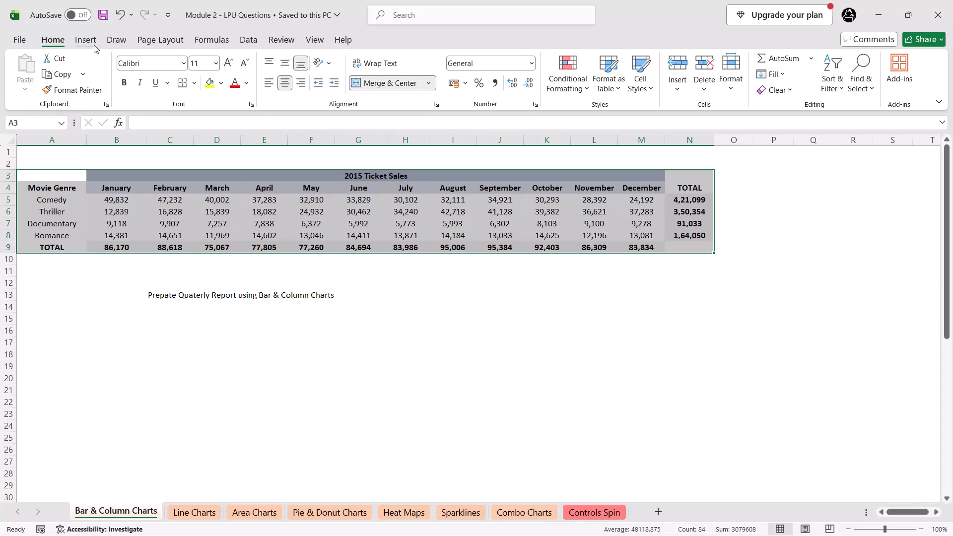
Insert a 3-D Clustered Bar chart from the selected 2015 Ticket Sales table, comparing the bar subtypes before choosing.
click(91, 46)
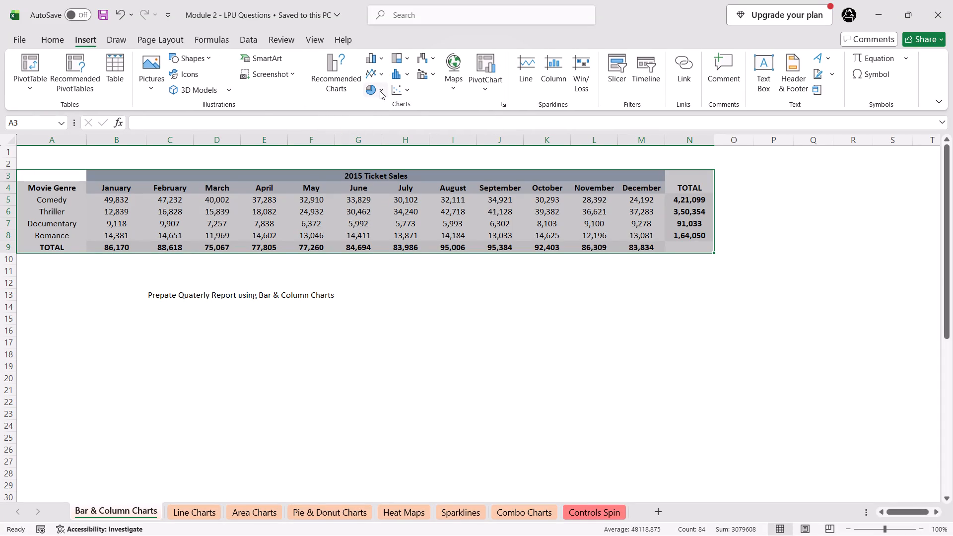
click(383, 56)
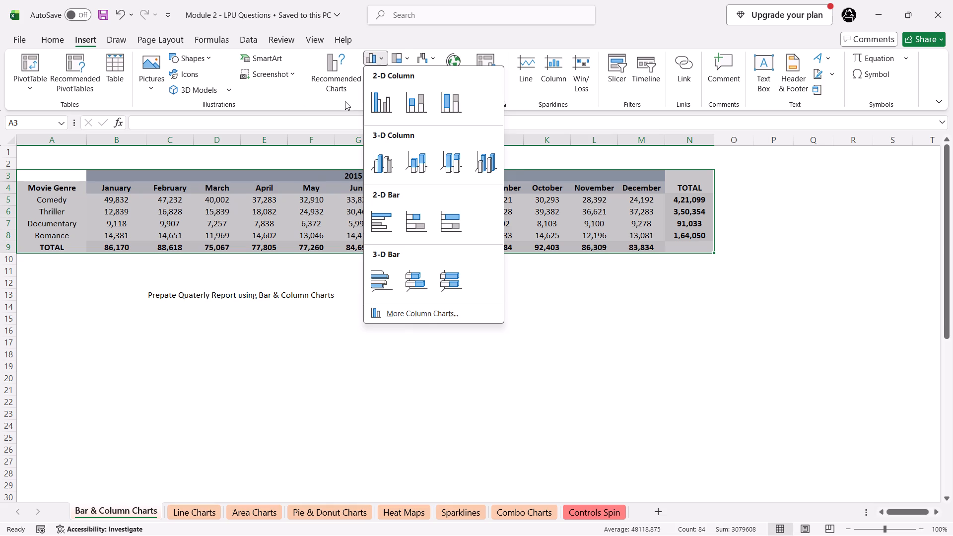
click(345, 101)
click(381, 90)
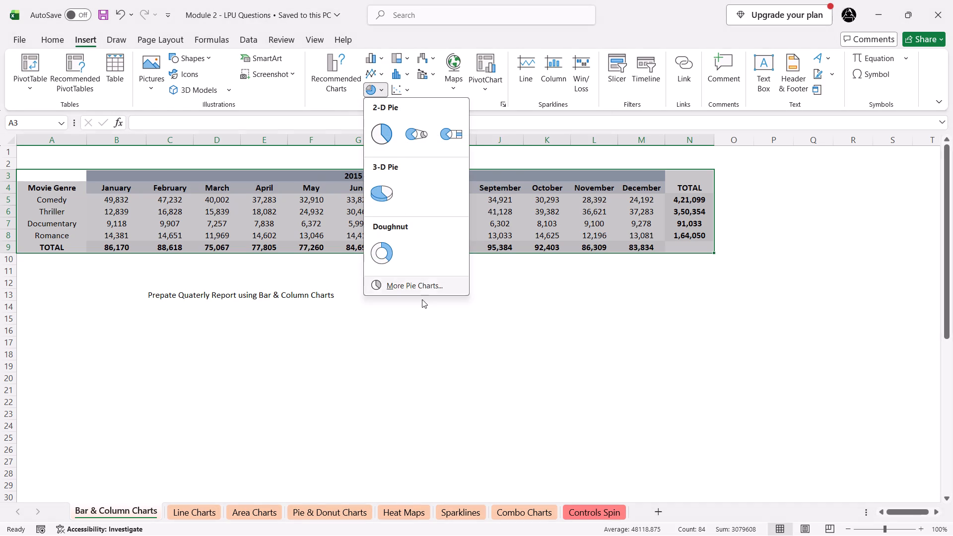
click(422, 289)
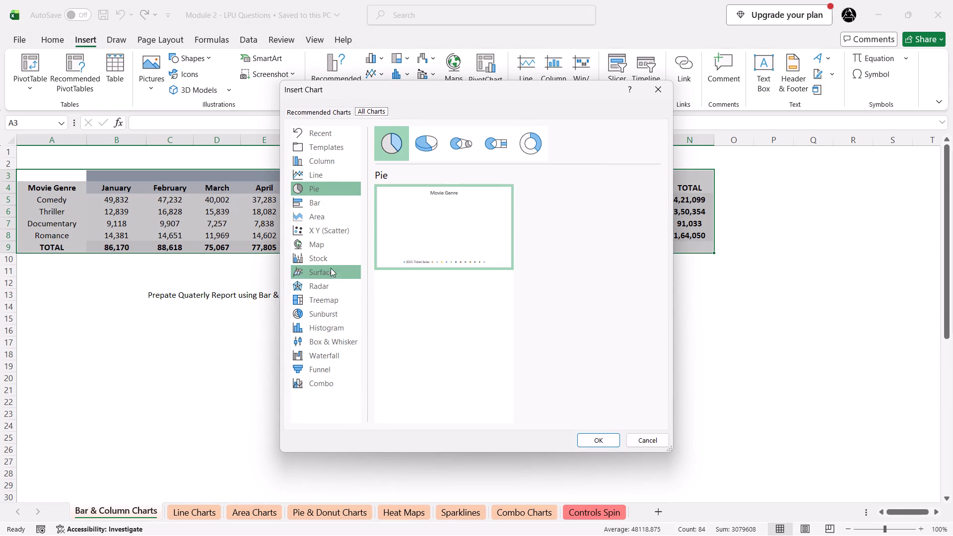
click(333, 205)
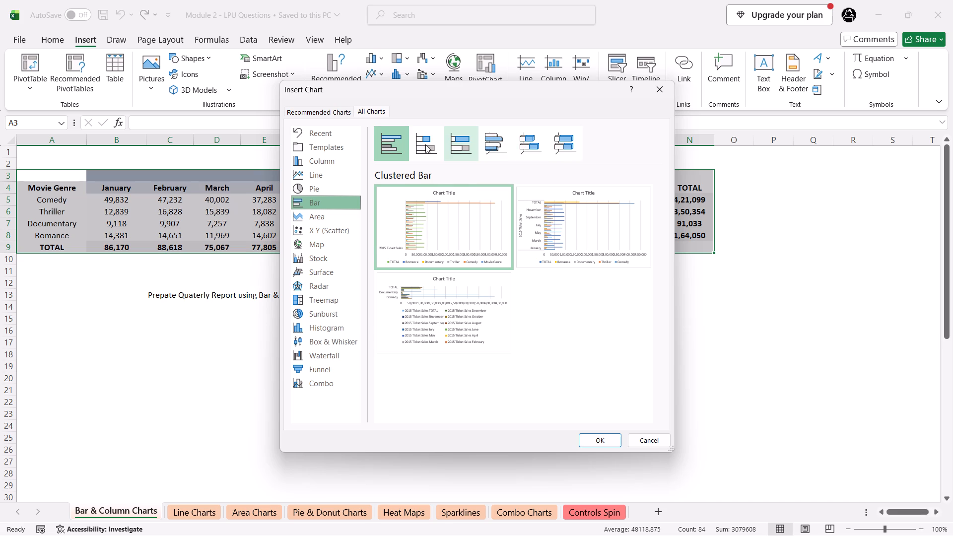
click(486, 147)
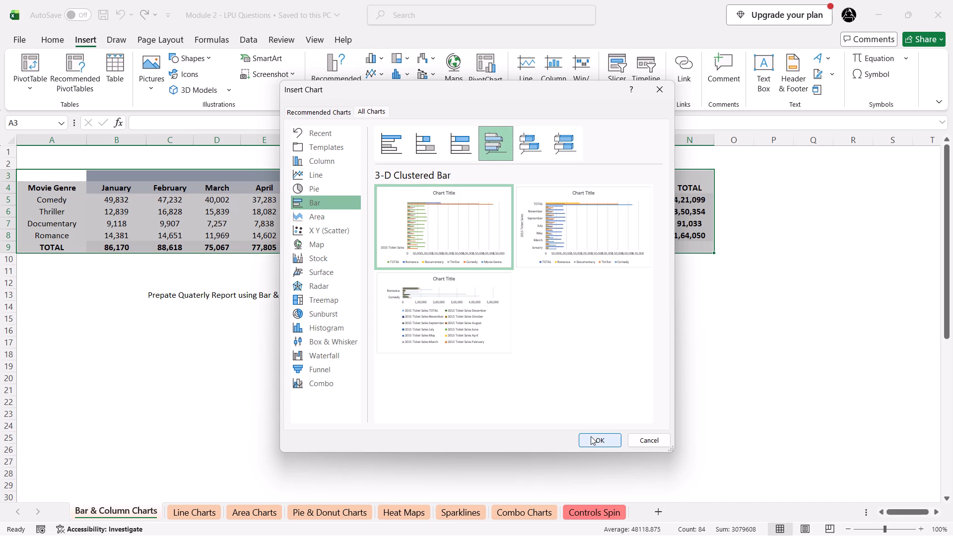
click(399, 144)
click(429, 147)
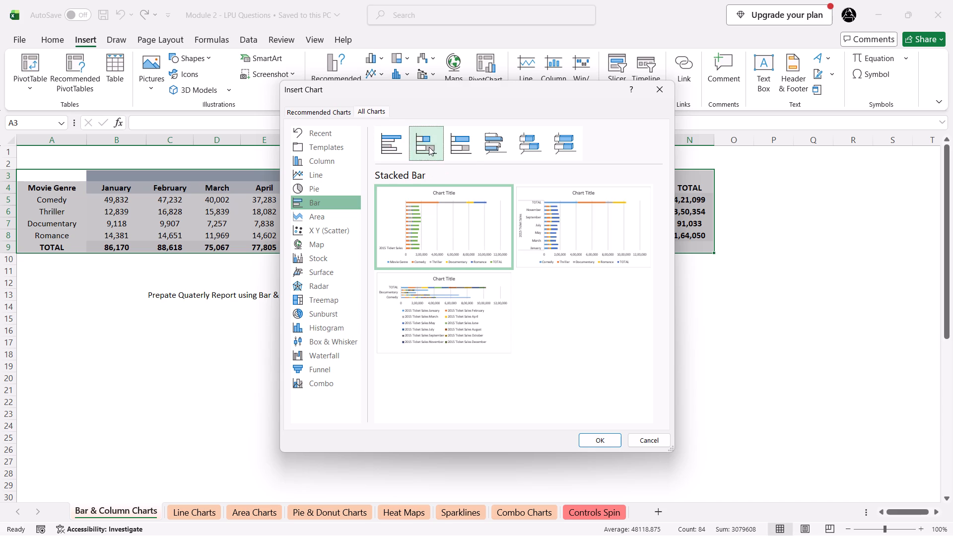
click(458, 147)
click(481, 147)
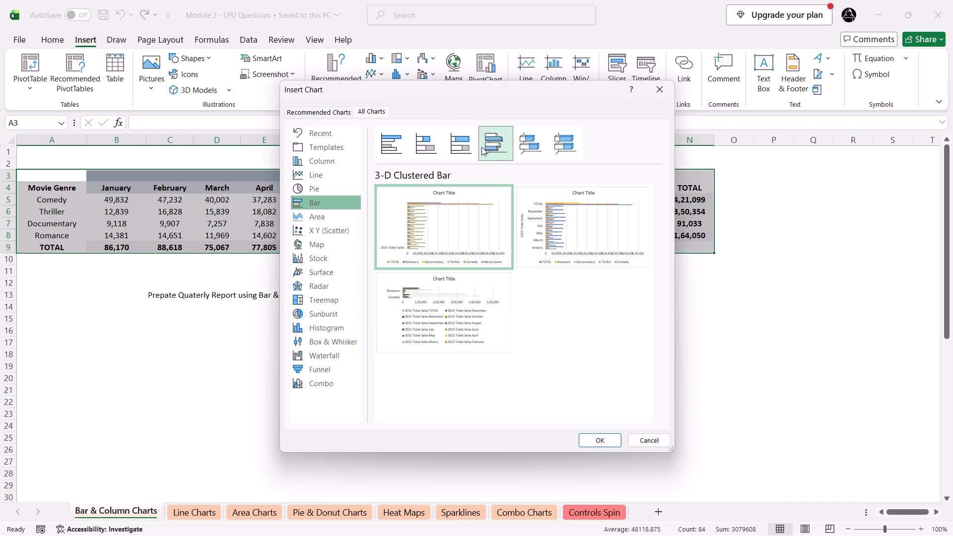
click(519, 146)
click(493, 147)
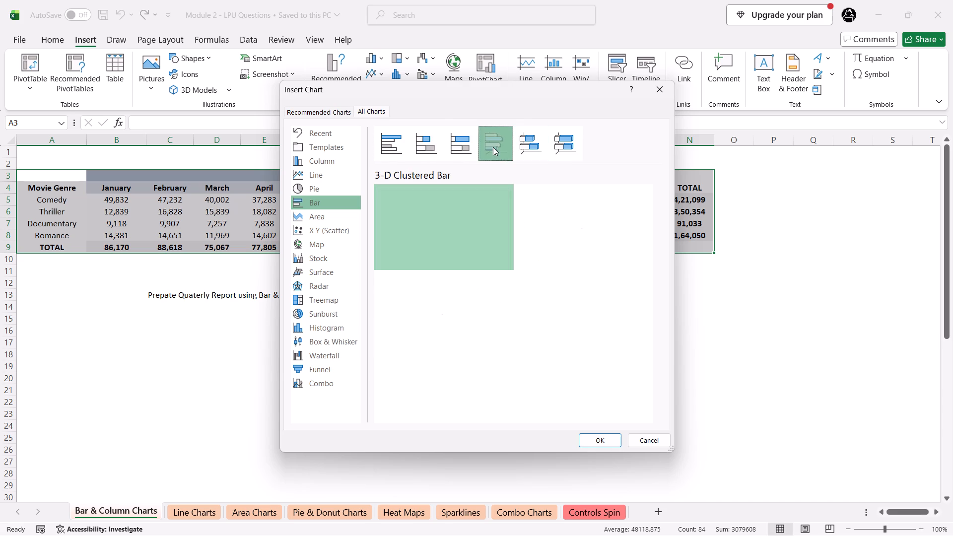
click(590, 434)
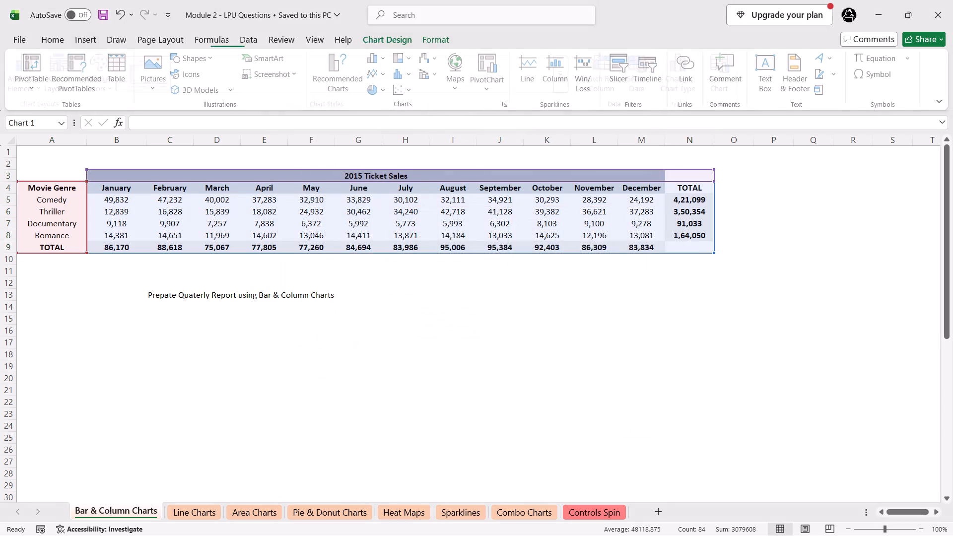
Move the bar chart below the table and enlarge it to span about columns H to R and rows 11 to 27.
click(489, 244)
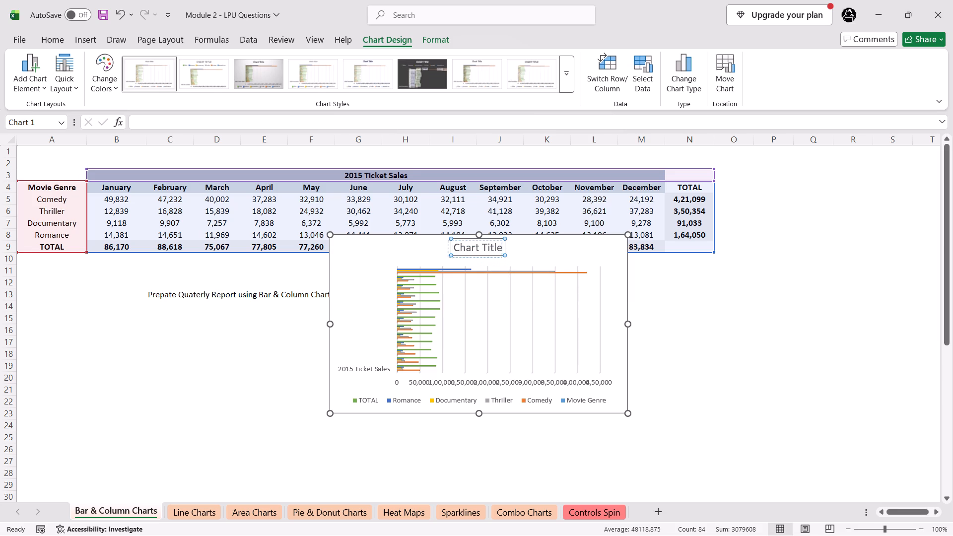
drag(531, 244, 682, 291)
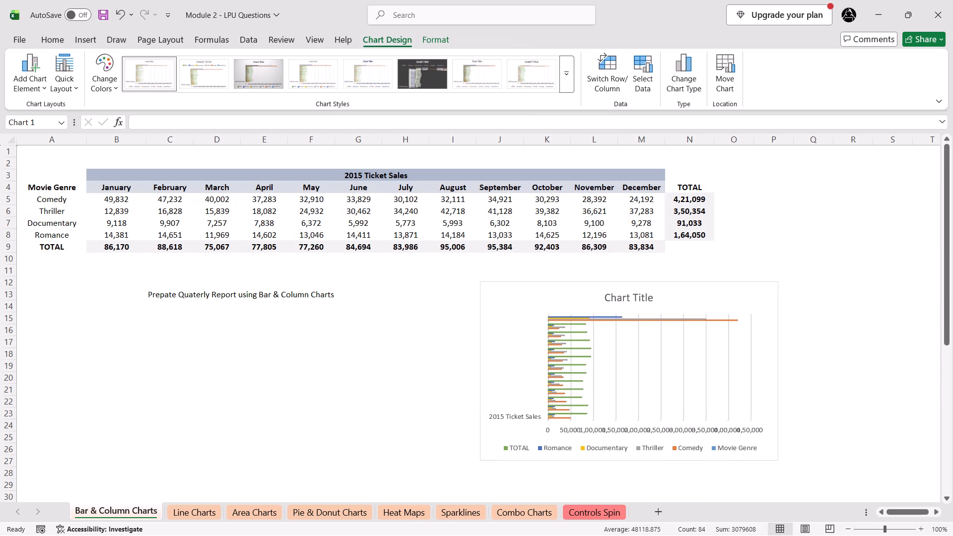
drag(682, 291, 708, 291)
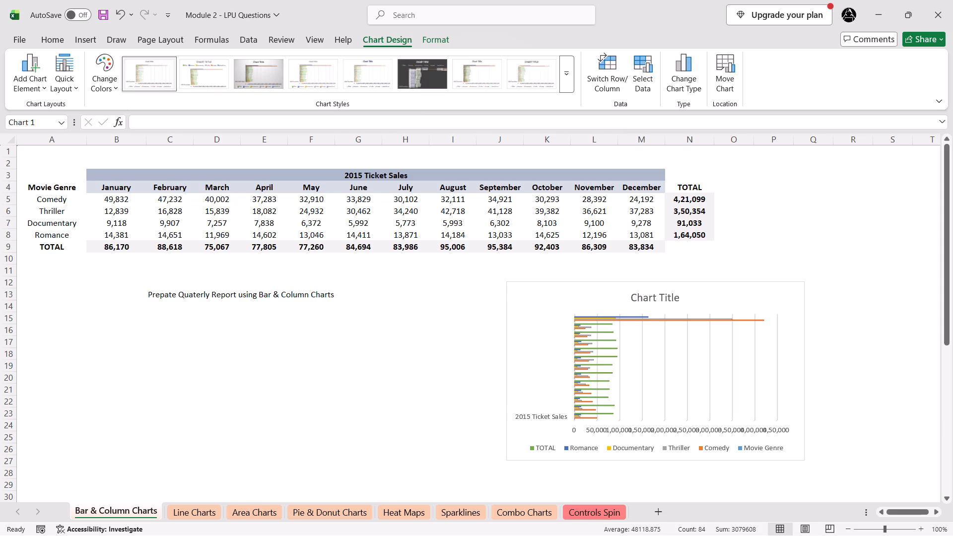
drag(807, 373, 860, 366)
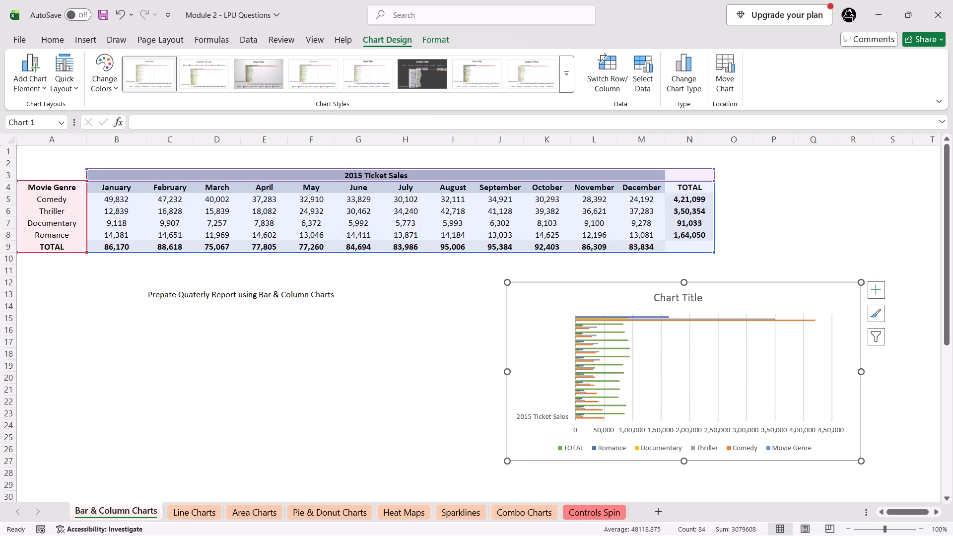
drag(508, 374, 392, 371)
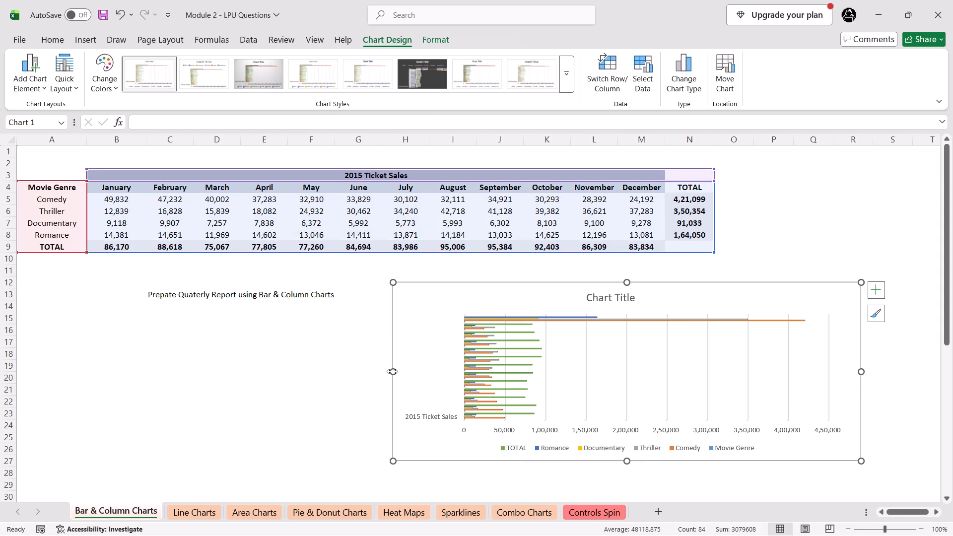
drag(626, 285, 626, 275)
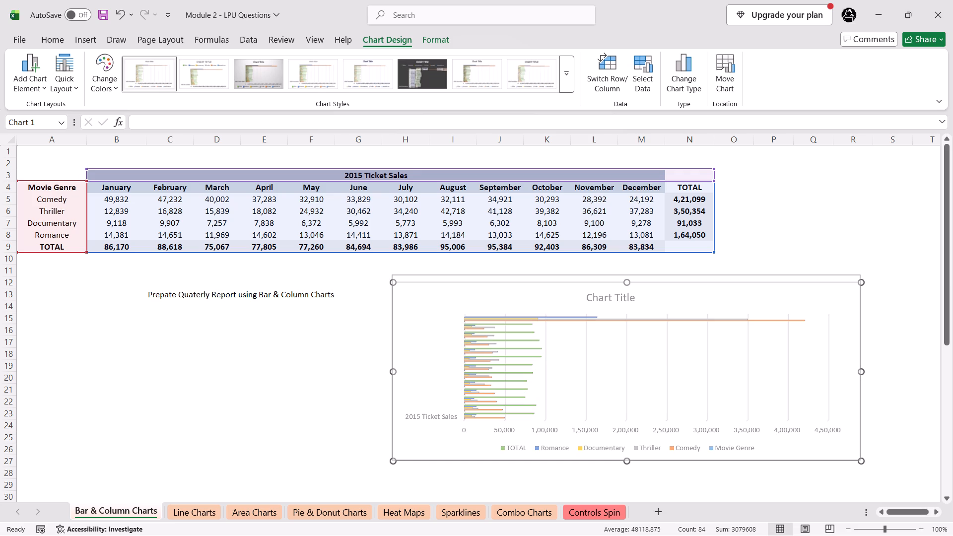
drag(626, 275, 626, 263)
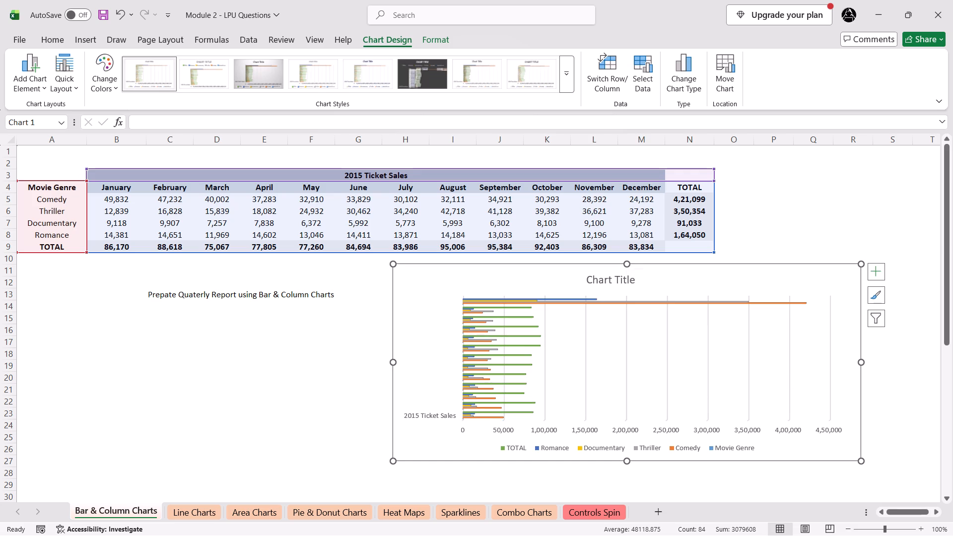
click(367, 264)
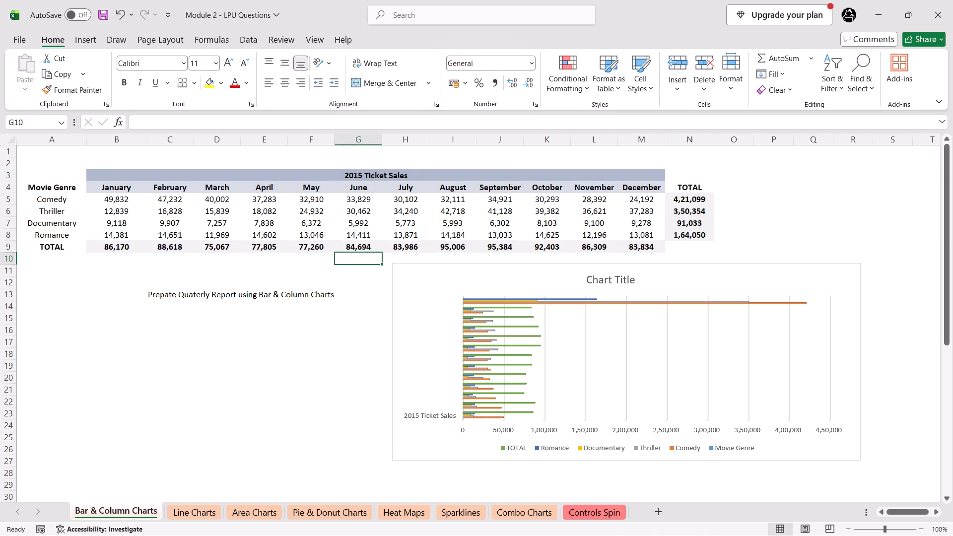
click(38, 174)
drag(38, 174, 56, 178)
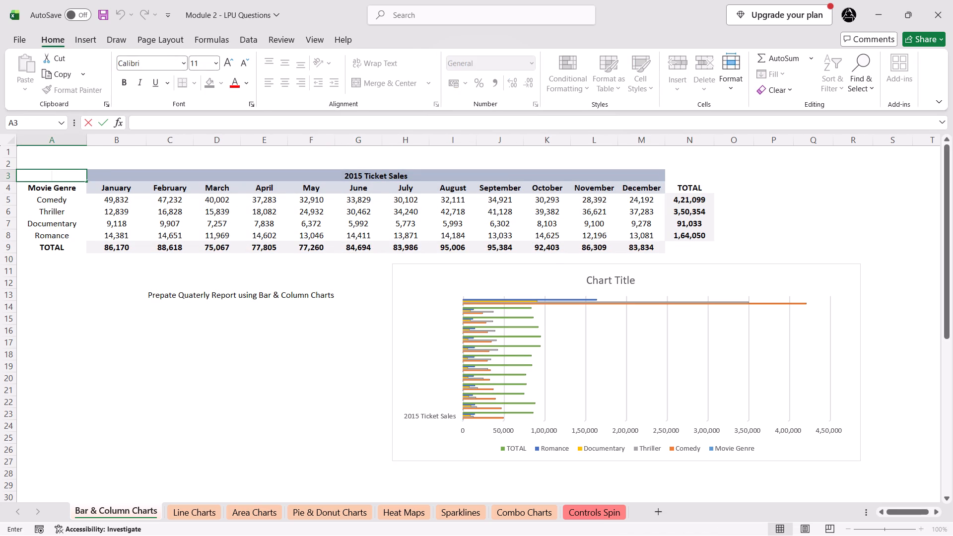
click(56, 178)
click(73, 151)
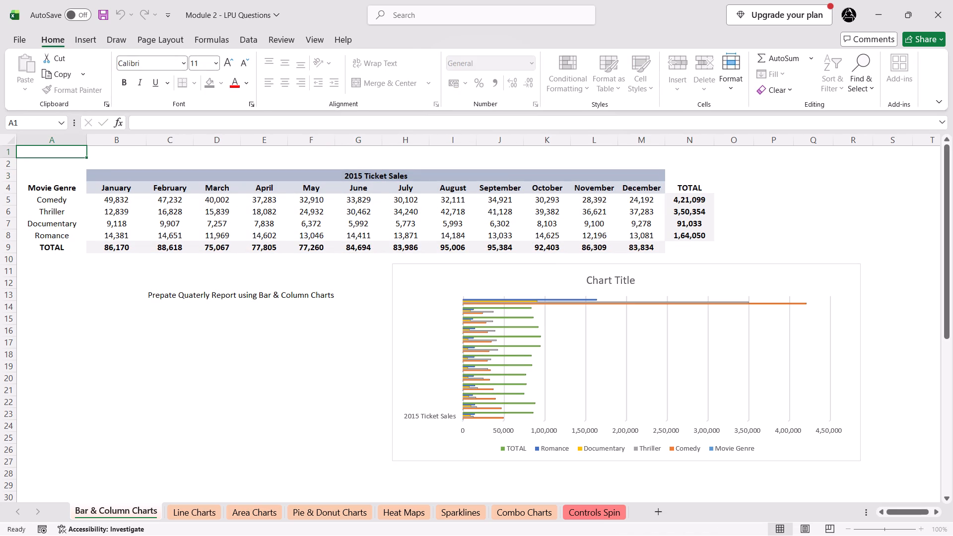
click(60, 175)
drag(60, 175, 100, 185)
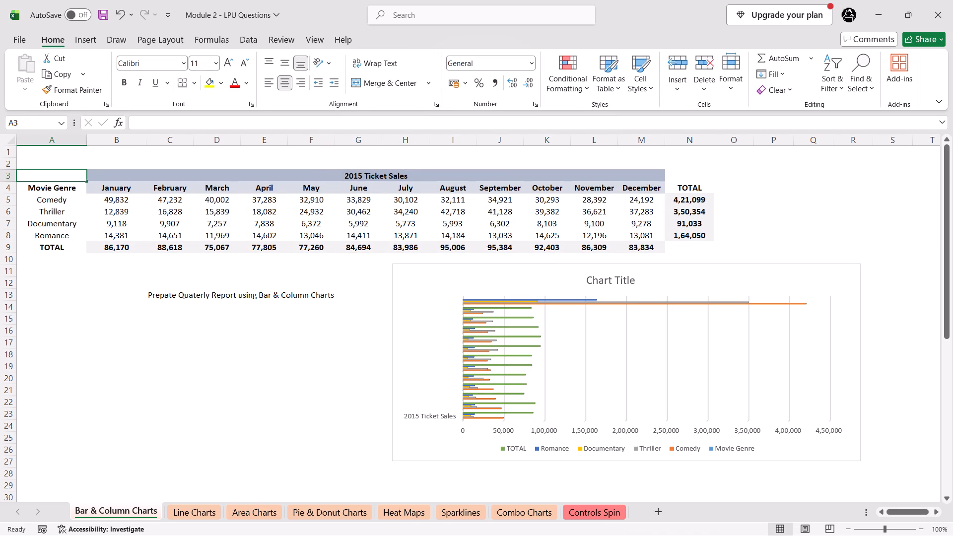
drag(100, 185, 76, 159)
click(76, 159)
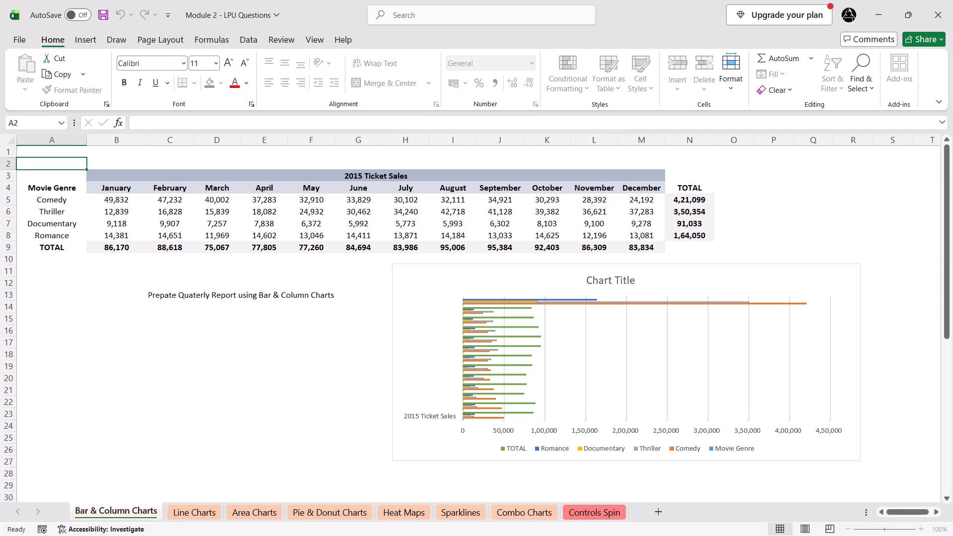
Insert a 3-D Clustered Column chart from the whole 2015 Ticket Sales table, A3:N9.
drag(43, 179, 710, 252)
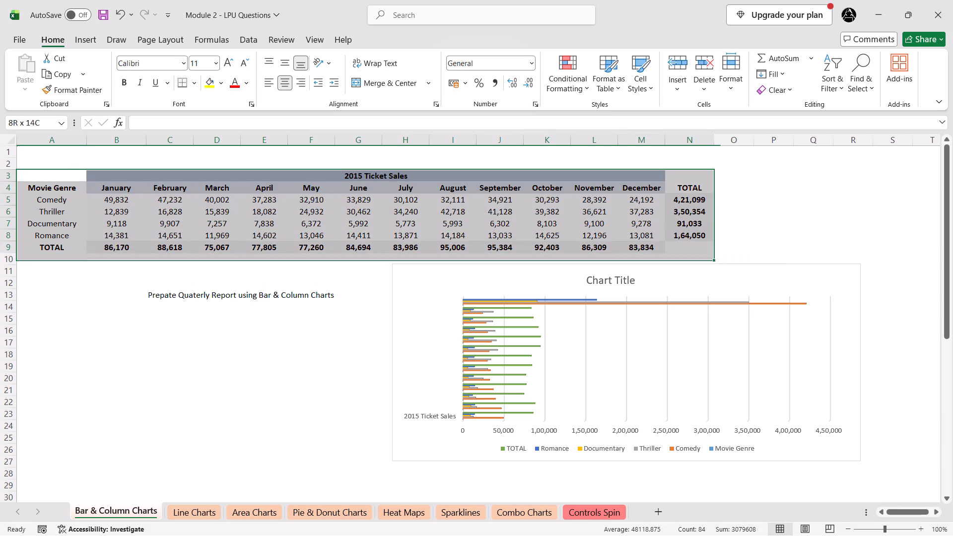
drag(710, 252, 695, 249)
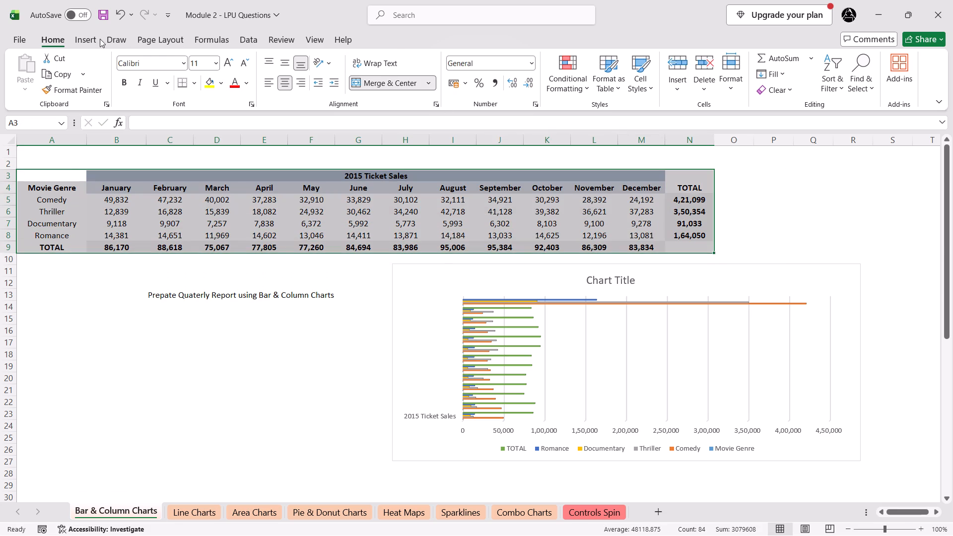
click(94, 38)
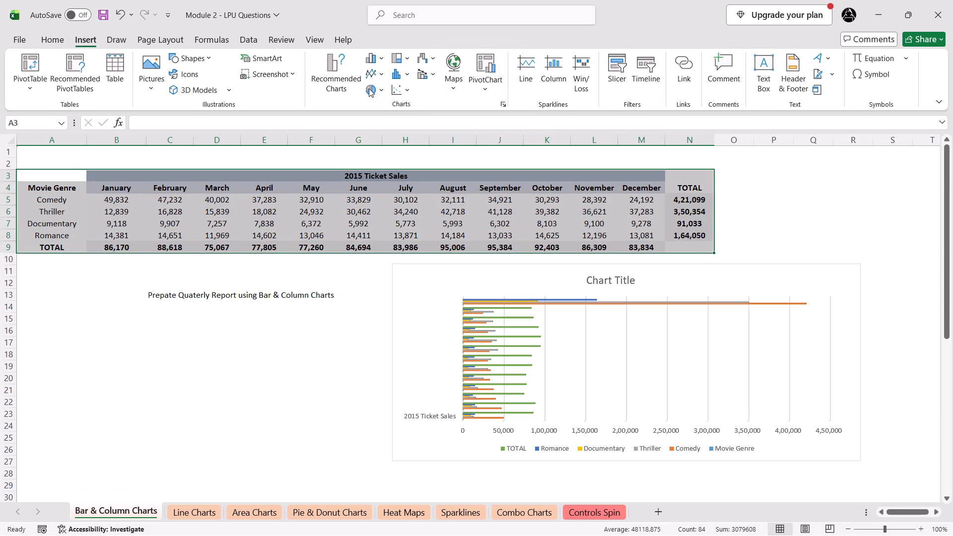
click(381, 83)
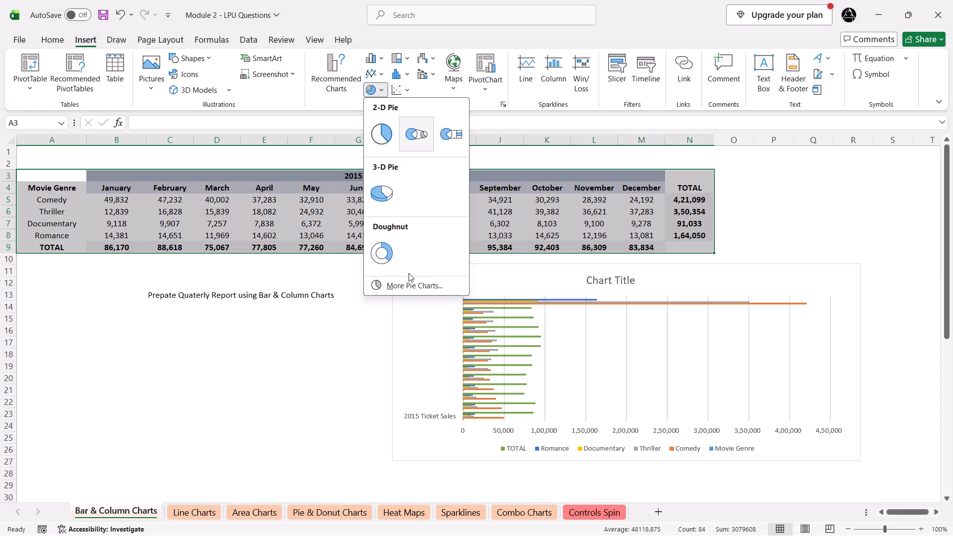
click(405, 280)
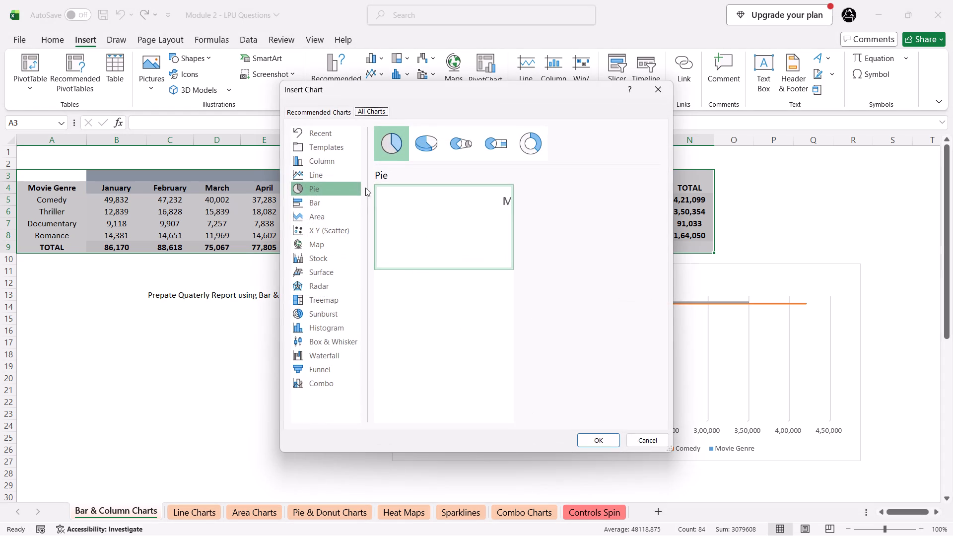
click(326, 165)
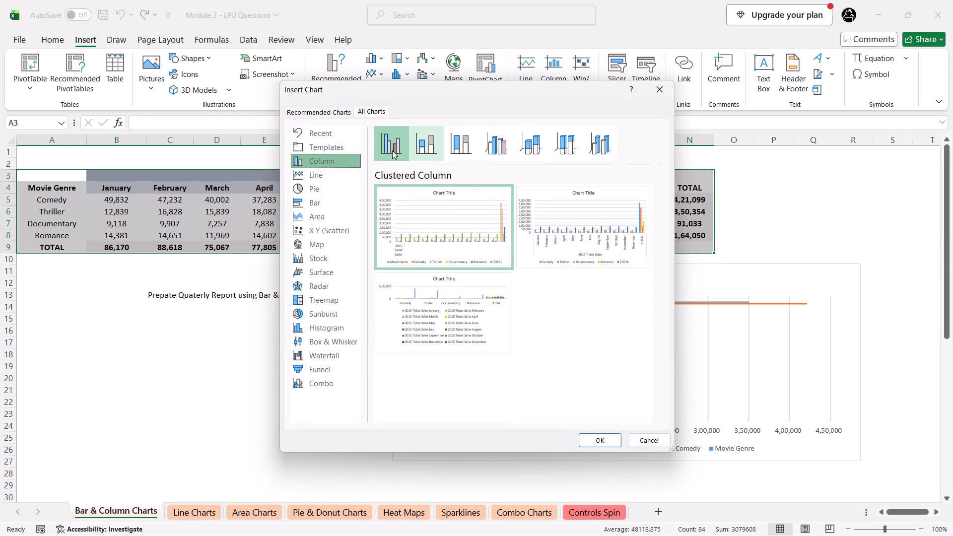
click(493, 148)
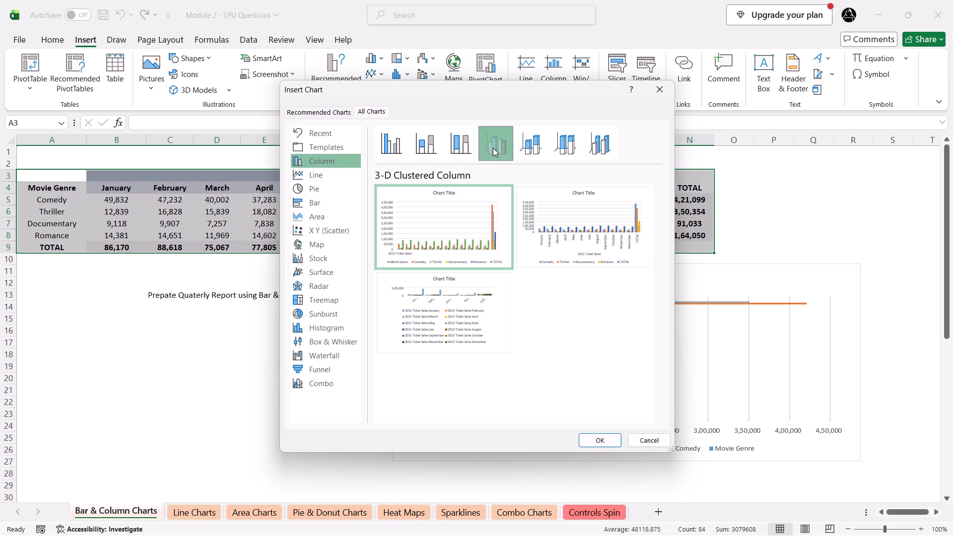
click(601, 439)
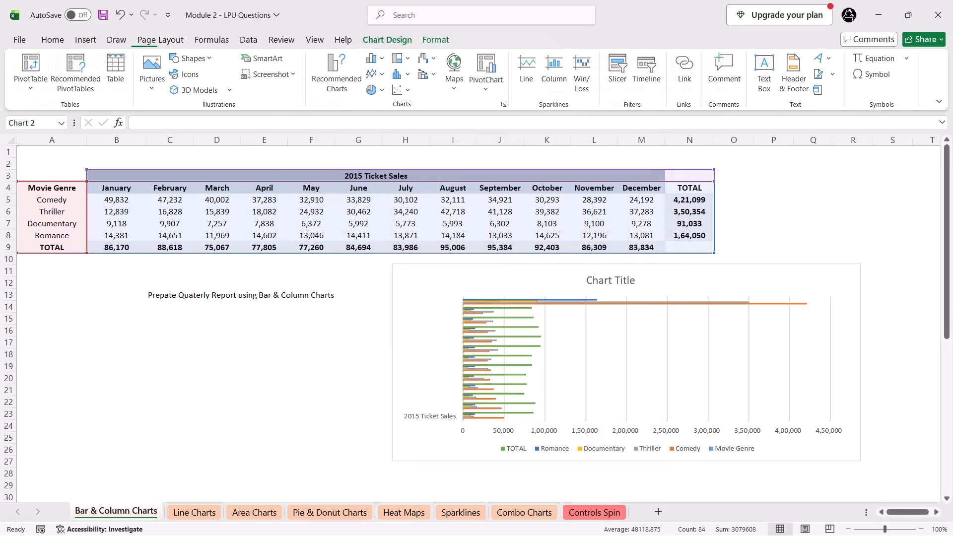
Place the column chart directly below the quarterly report instruction, beside the bar chart, and save the workbook.
drag(535, 248, 265, 318)
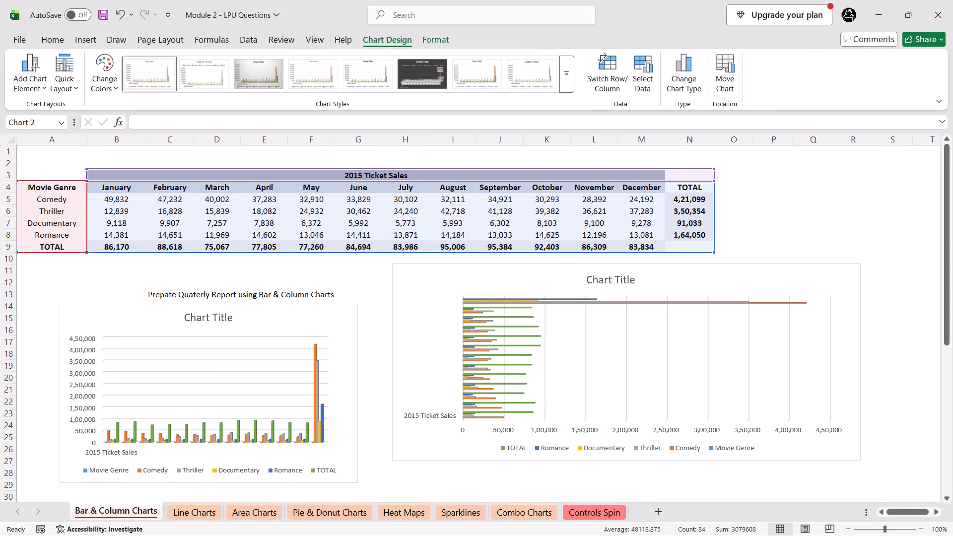
click(373, 411)
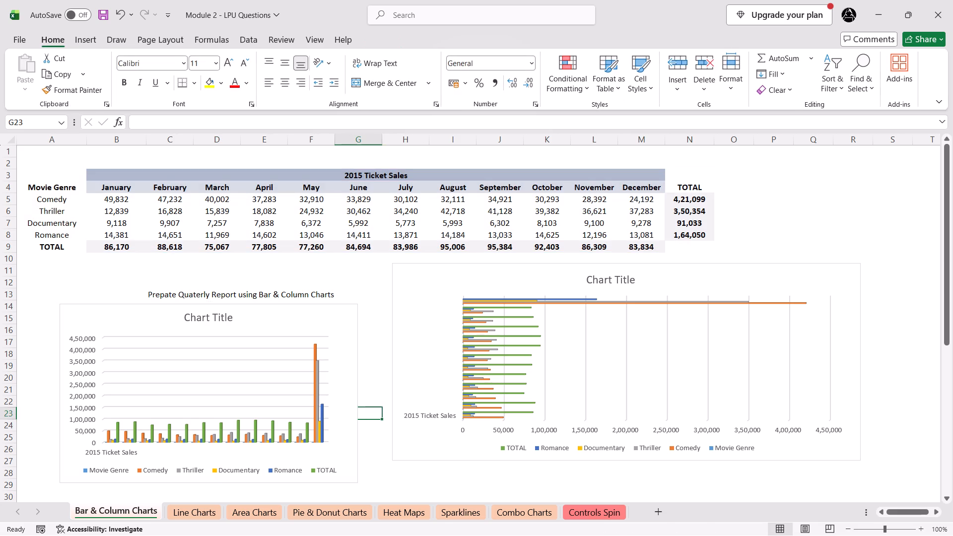
key(ctrl+s)
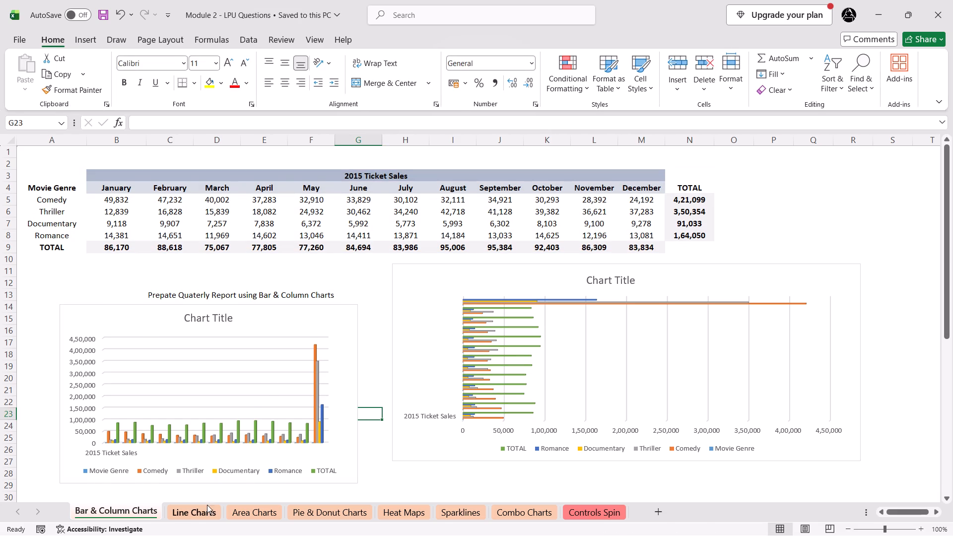
On the Line Charts sheet, select the whole Date, Google and Amazon table, A3:C256.
click(198, 509)
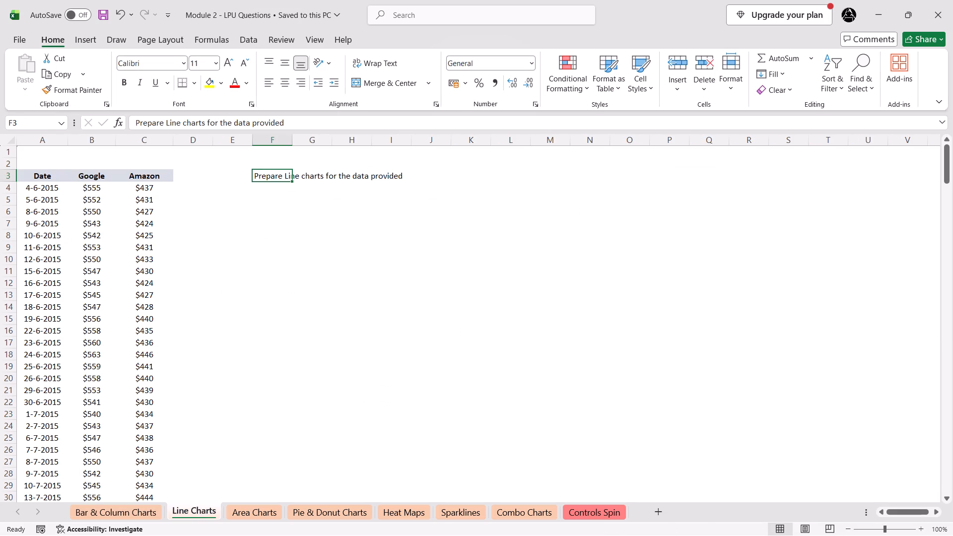
click(32, 179)
click(32, 179)
drag(32, 179, 133, 237)
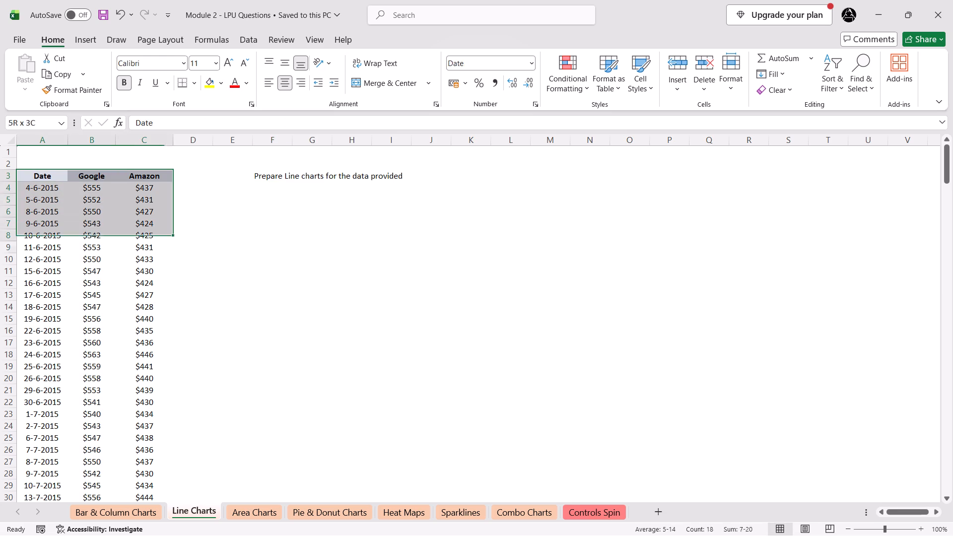
drag(133, 237, 157, 535)
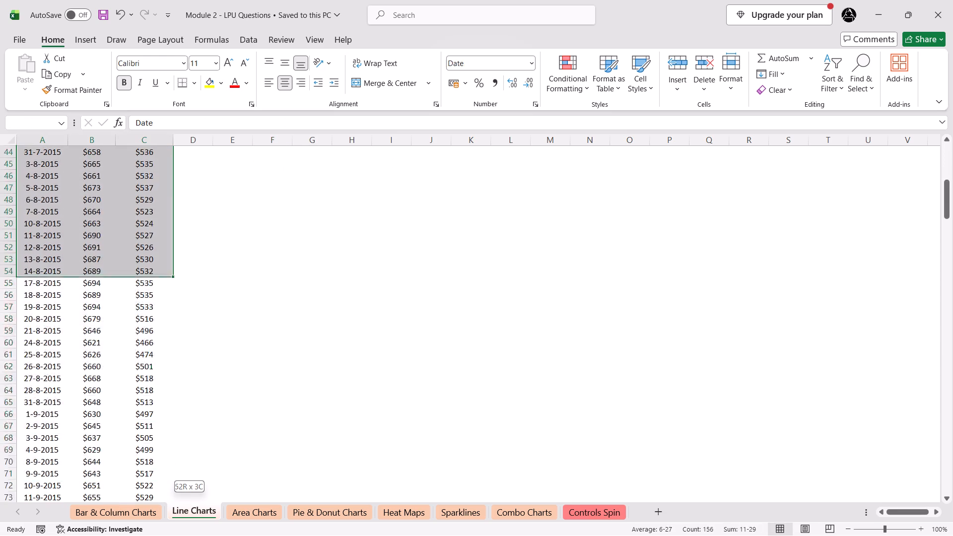
drag(157, 535, 157, 535)
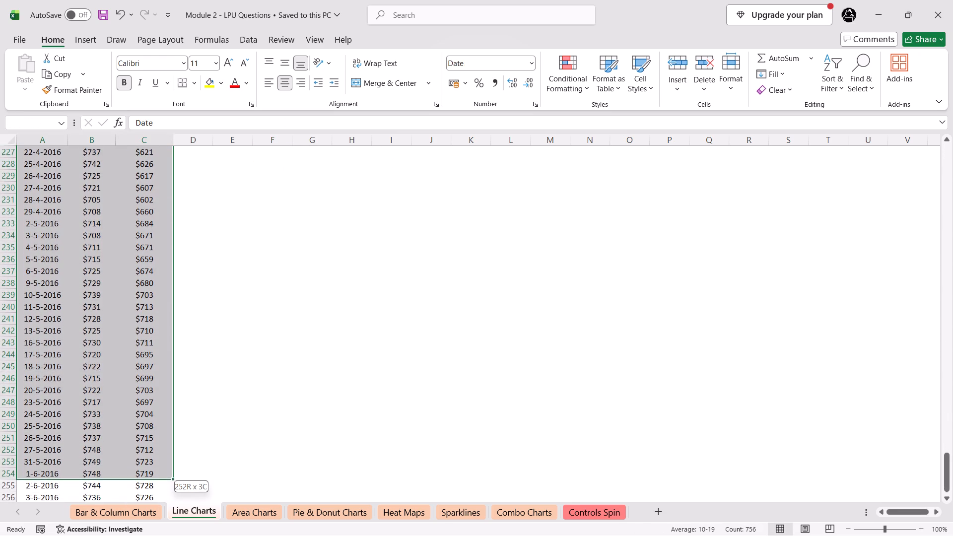
drag(157, 535, 147, 480)
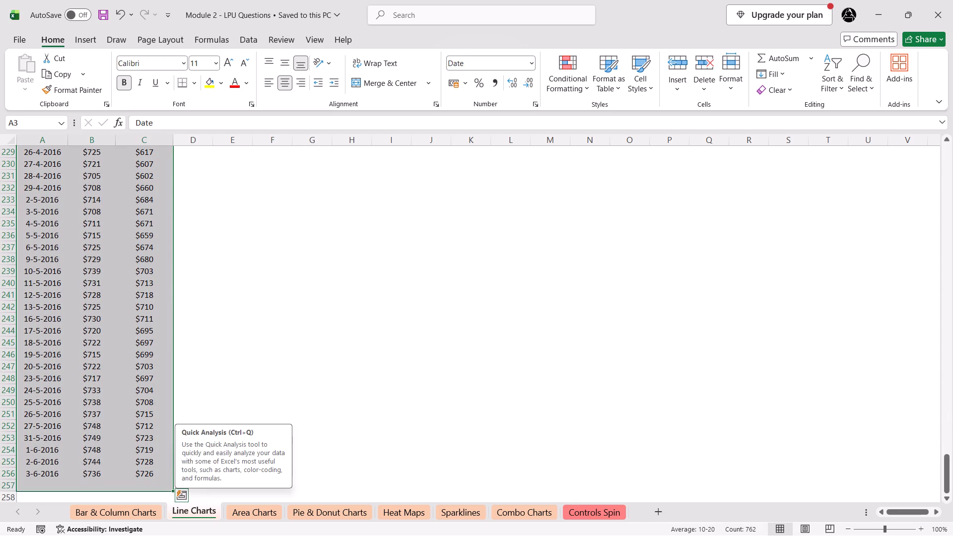
key(shift+Up)
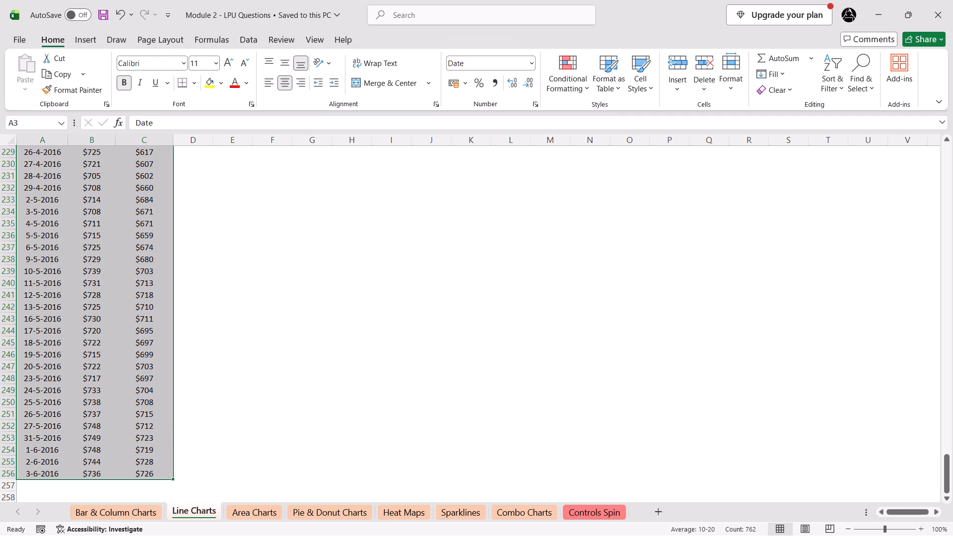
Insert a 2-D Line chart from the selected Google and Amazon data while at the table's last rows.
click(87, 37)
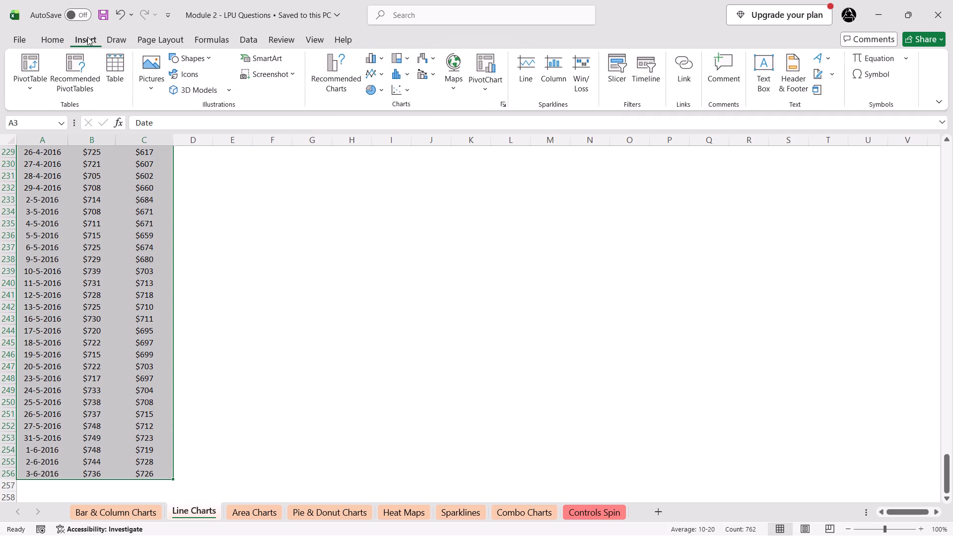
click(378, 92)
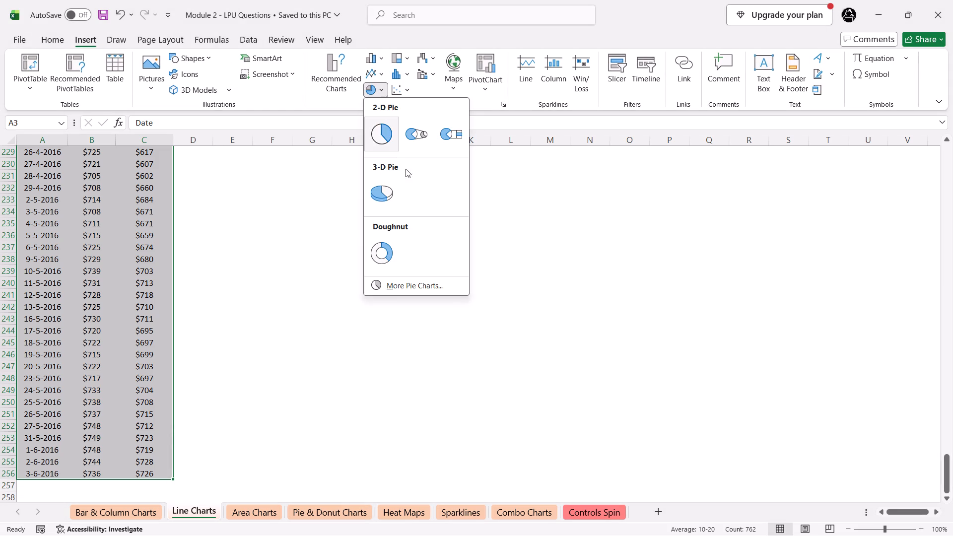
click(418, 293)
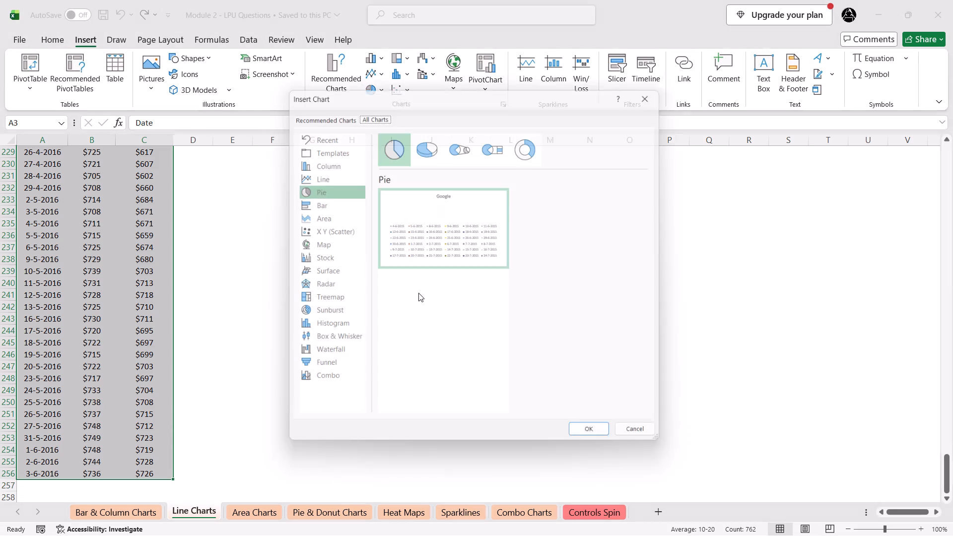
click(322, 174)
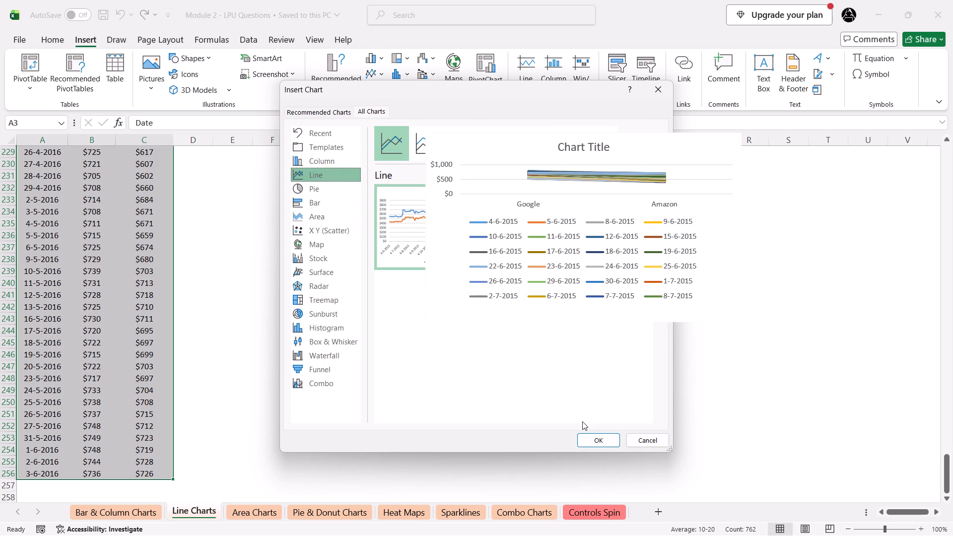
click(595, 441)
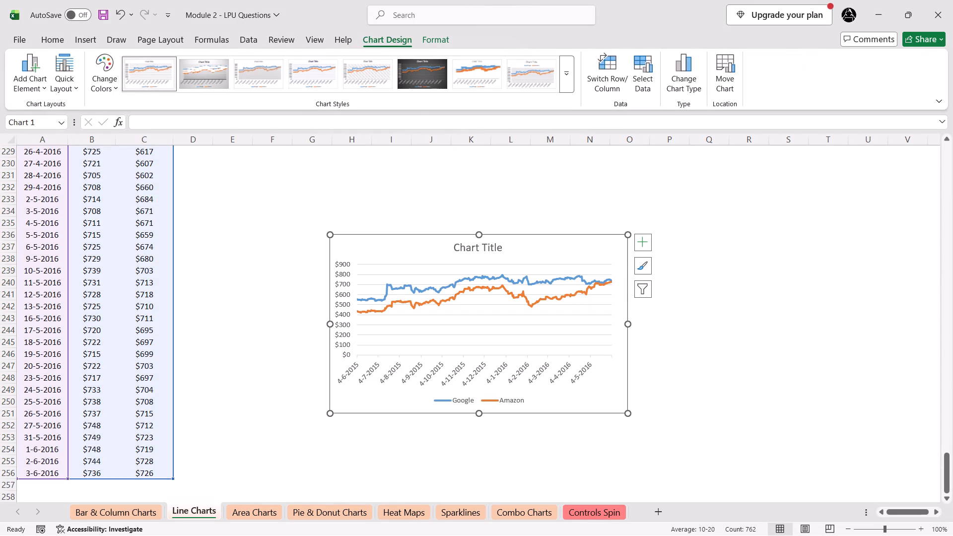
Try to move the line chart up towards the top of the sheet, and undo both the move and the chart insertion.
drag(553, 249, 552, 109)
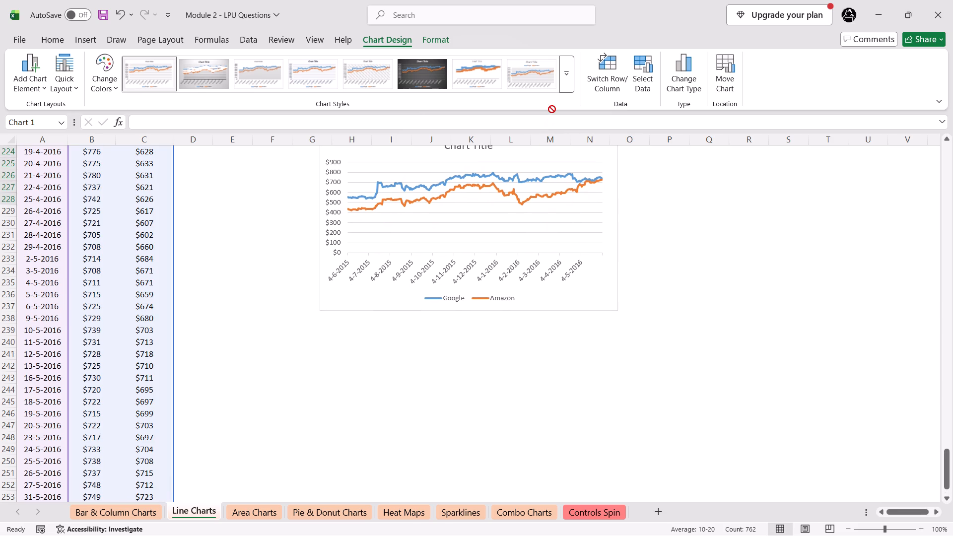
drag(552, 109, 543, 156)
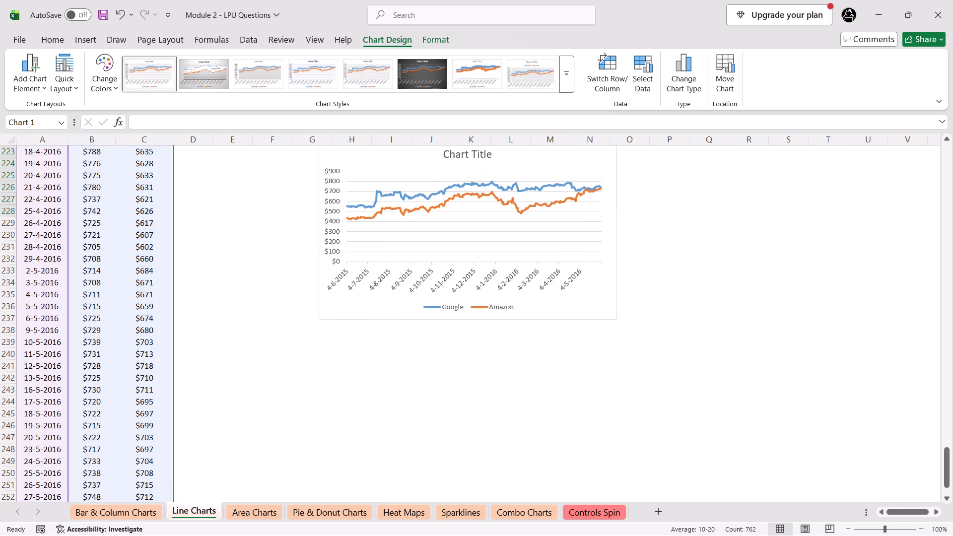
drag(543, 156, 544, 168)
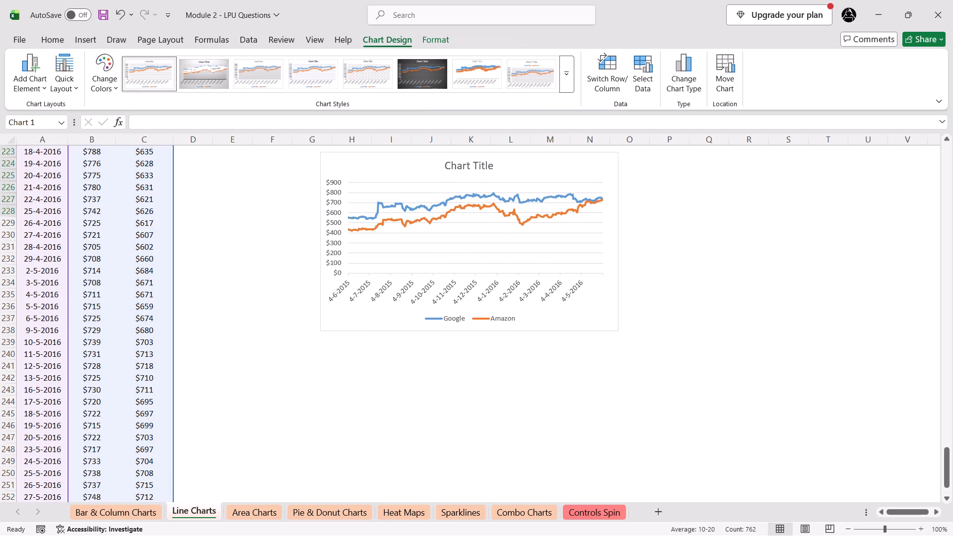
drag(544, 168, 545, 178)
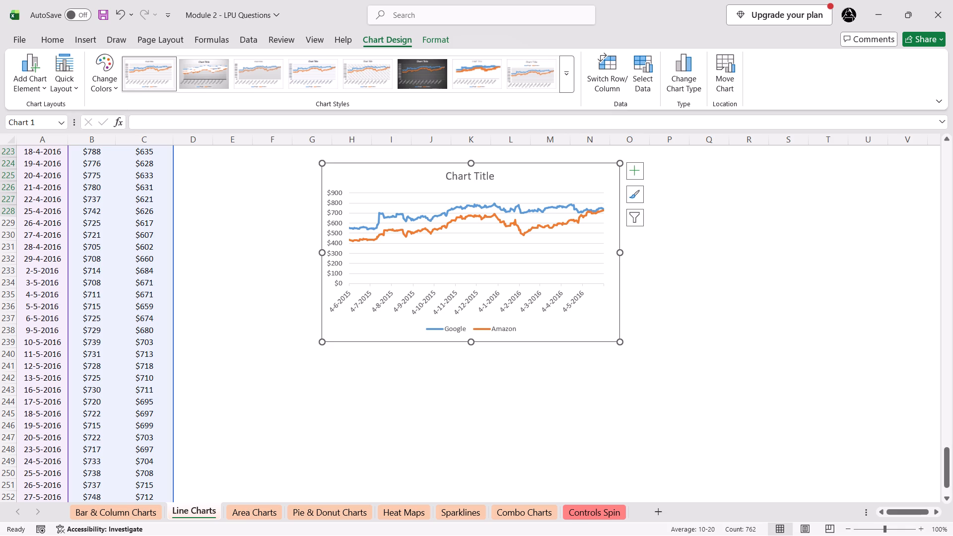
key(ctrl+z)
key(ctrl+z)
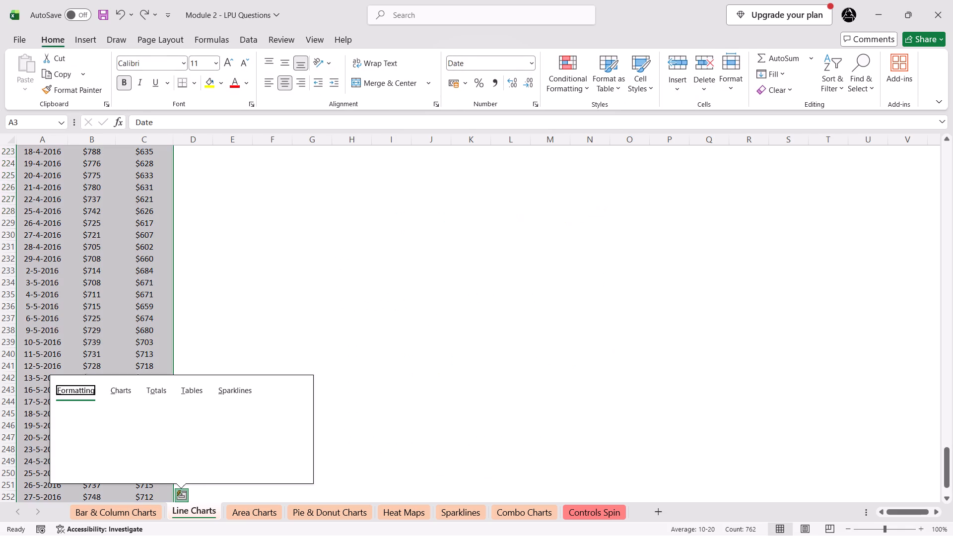
Insert a 2-D Line chart of Google and Amazon by date beside the table's first rows, and save the workbook.
scroll(614, 322, up, 17)
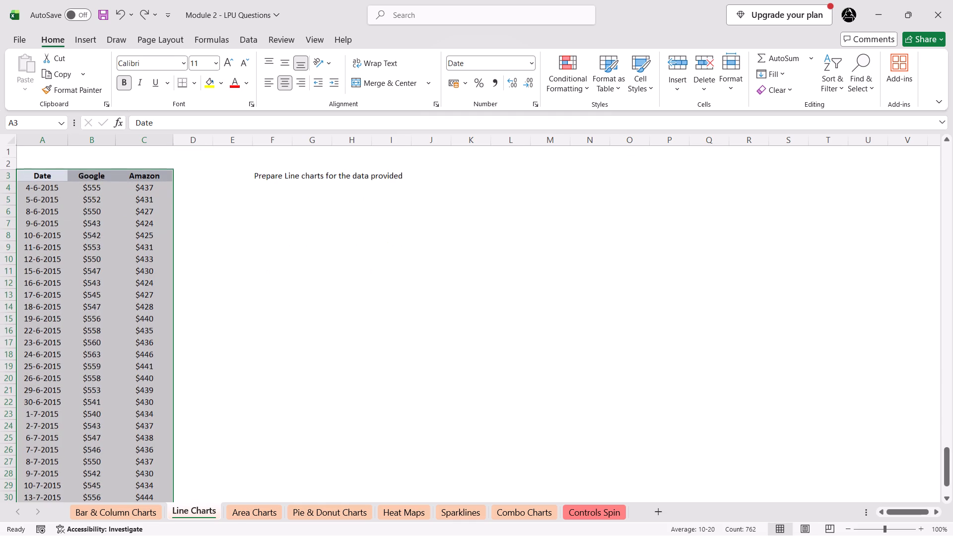
click(91, 43)
click(379, 86)
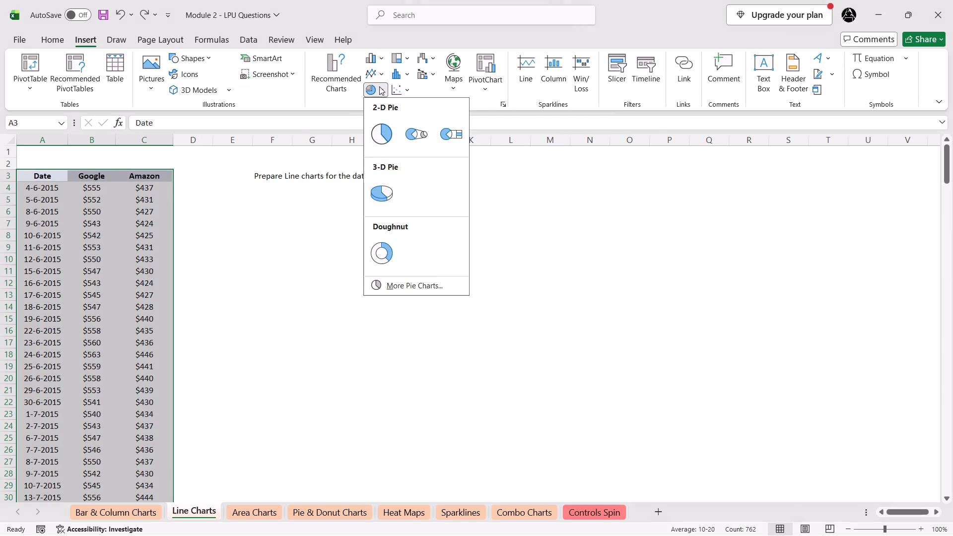
click(405, 280)
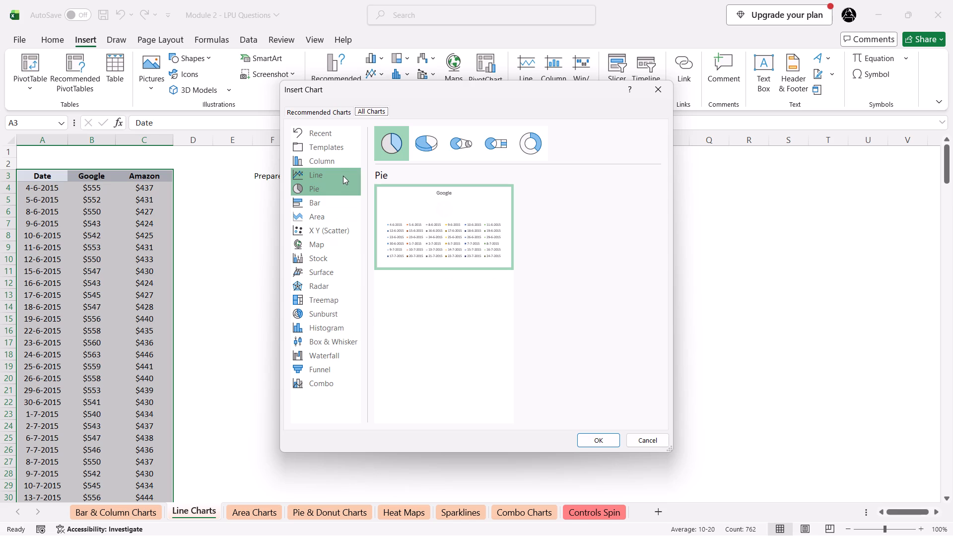
click(343, 170)
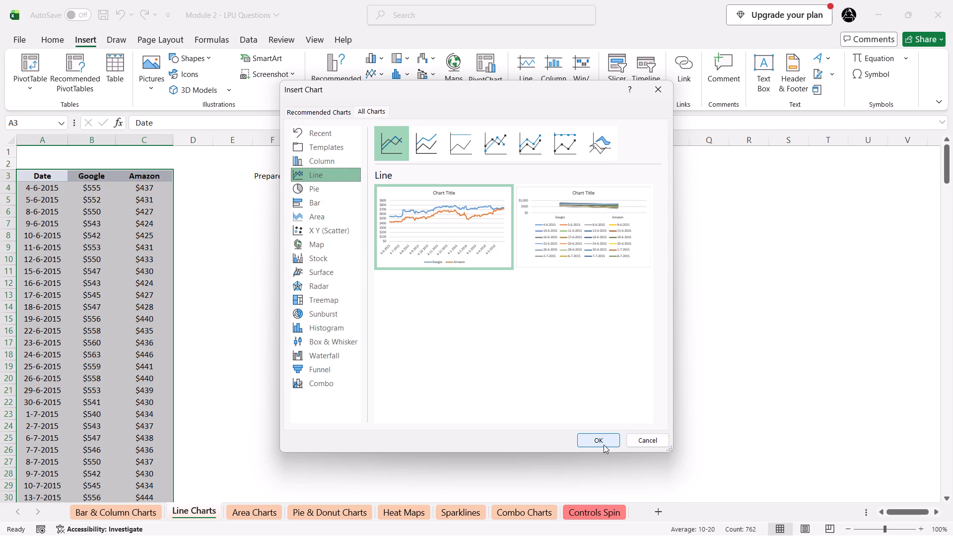
click(604, 445)
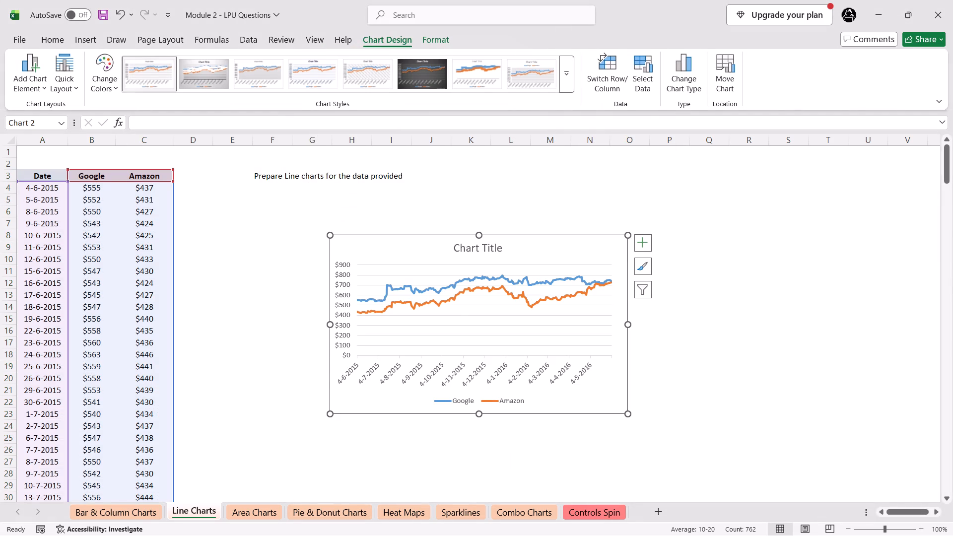
click(669, 338)
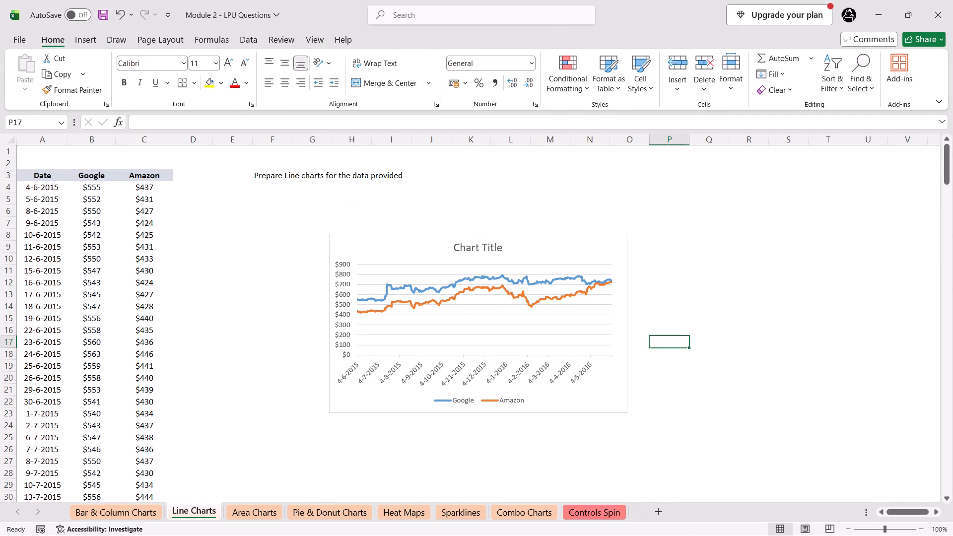
key(ctrl+s)
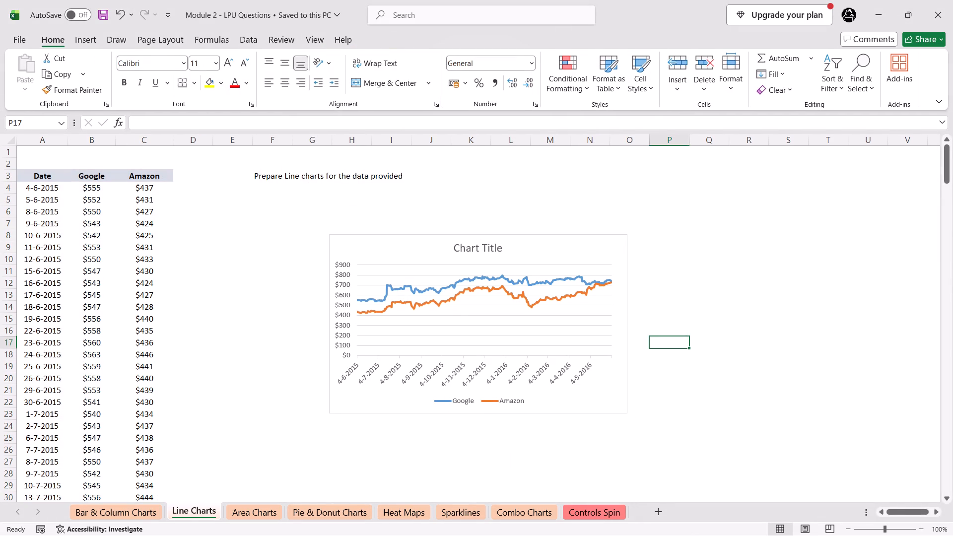
On the Area Charts sheet, insert a 3-D Area chart from the whole 2015 Ticket Sales table, A3:N9, comparing the area subtypes before choosing.
click(248, 513)
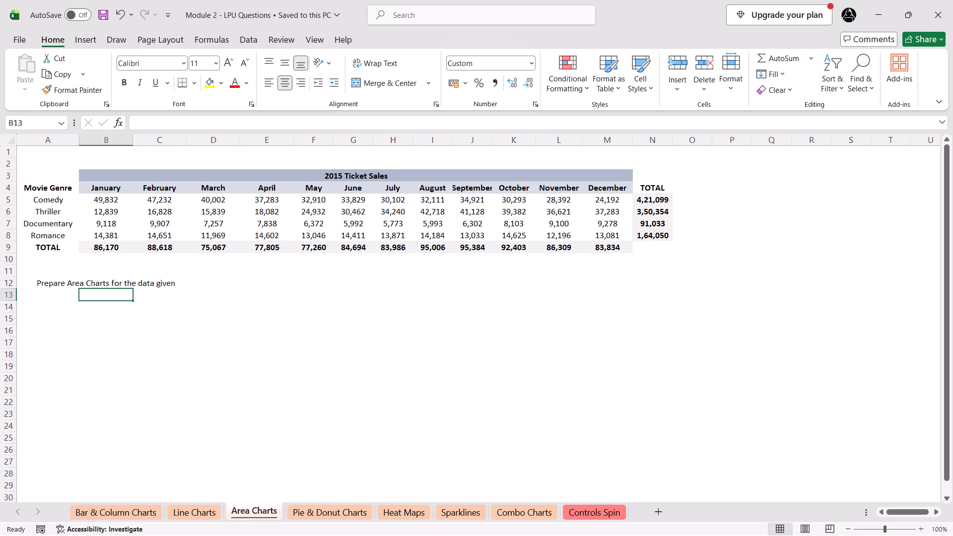
drag(32, 175, 676, 254)
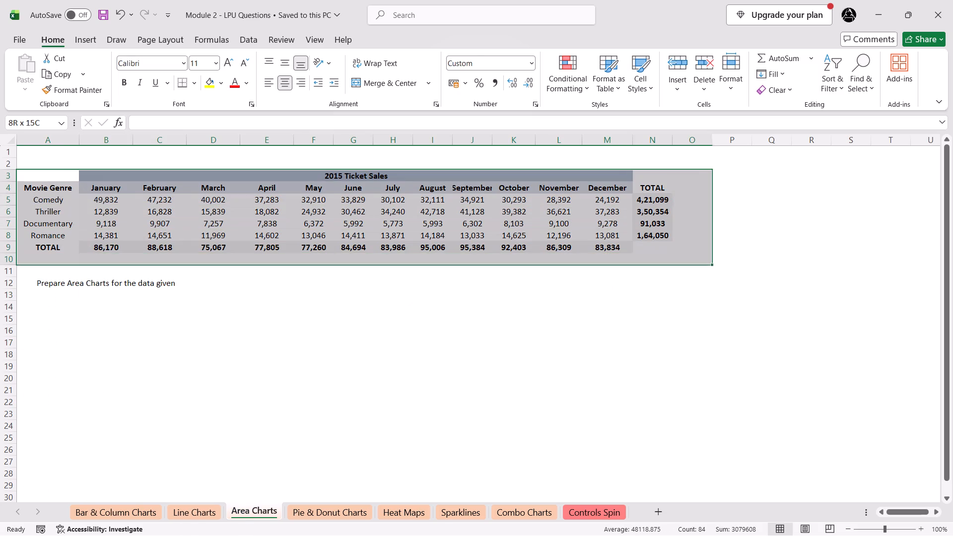
drag(676, 254, 643, 246)
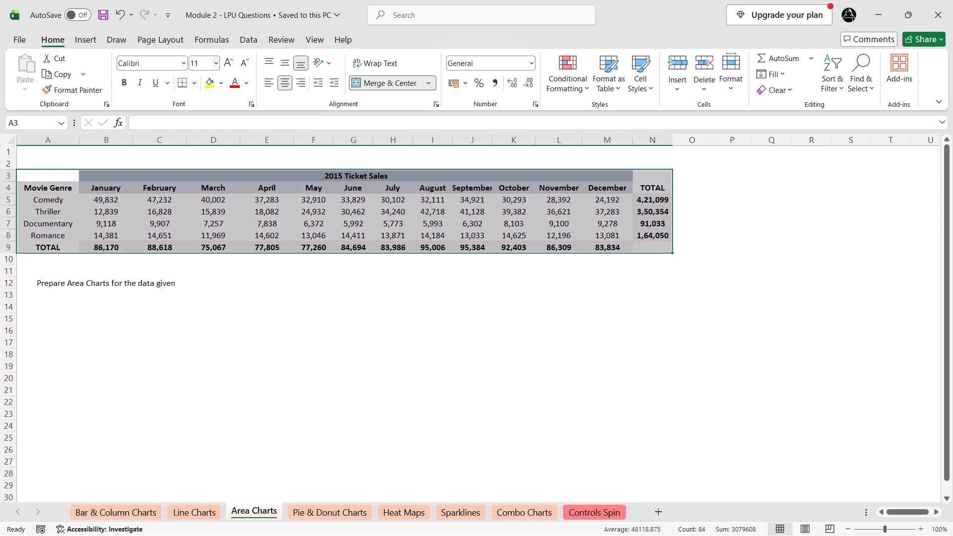
click(84, 40)
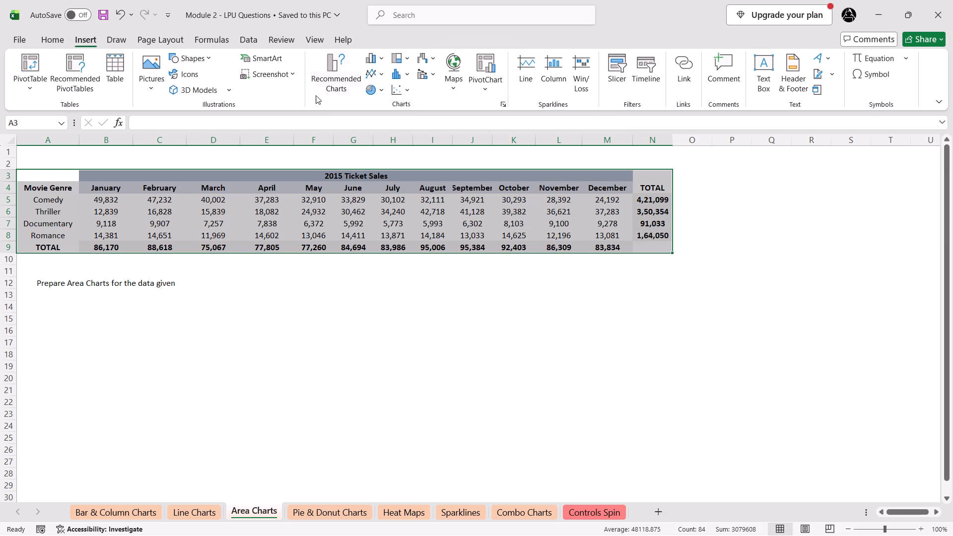
click(381, 92)
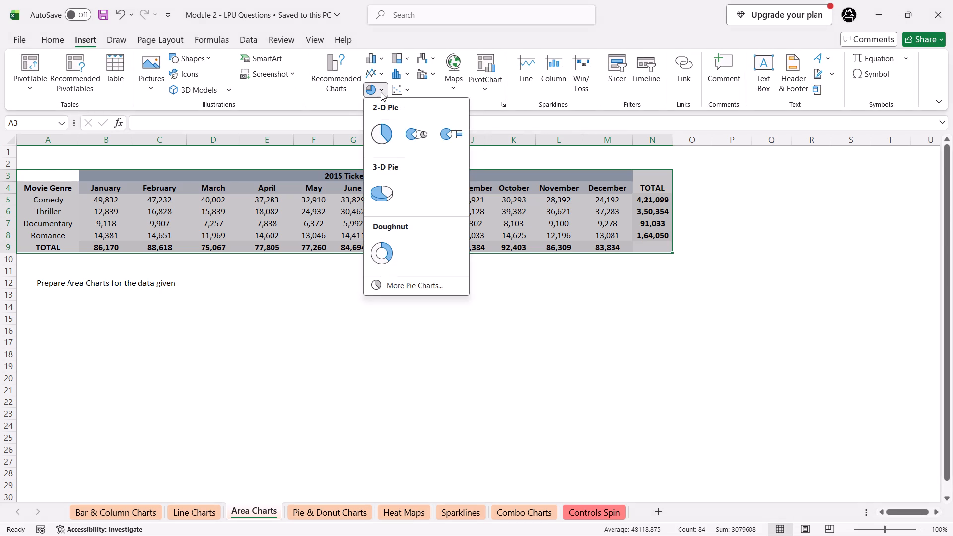
click(408, 285)
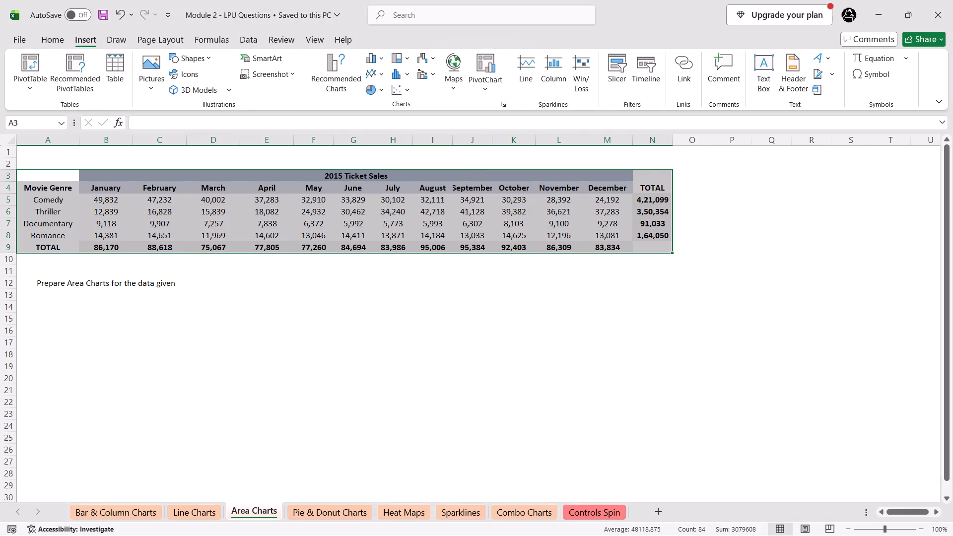
click(338, 219)
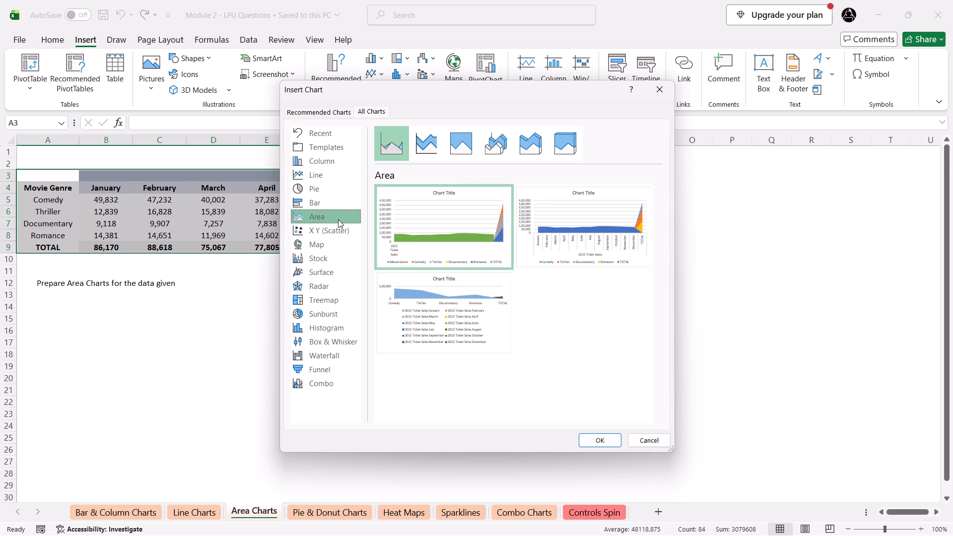
click(421, 145)
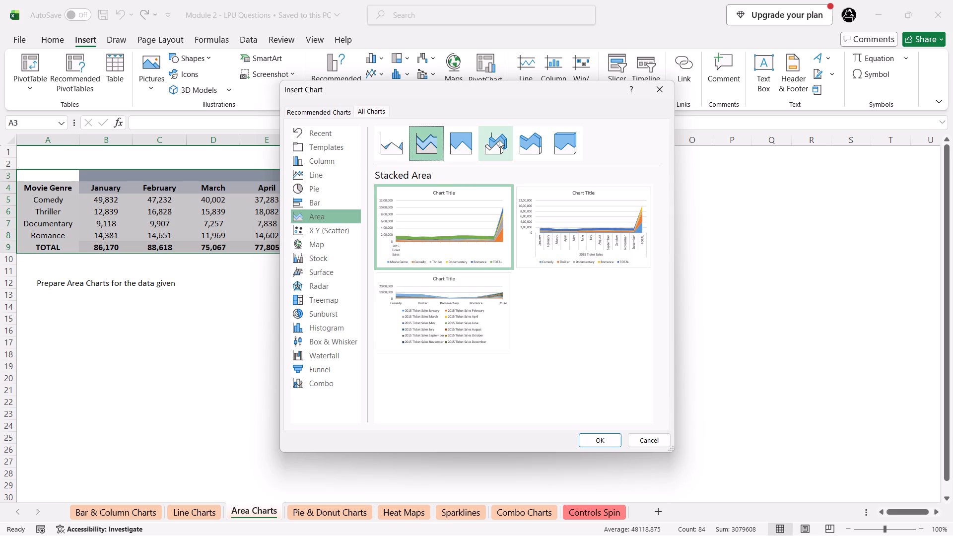
click(500, 138)
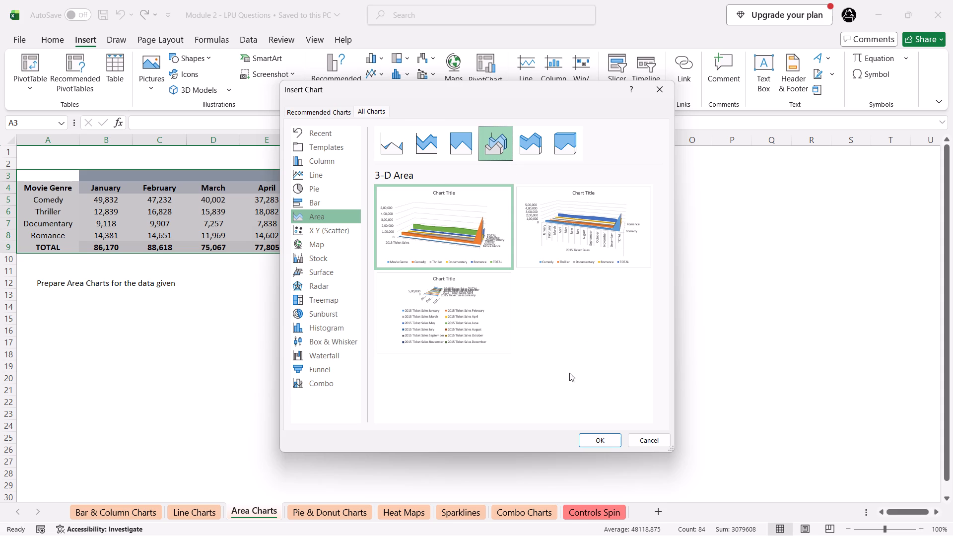
click(586, 436)
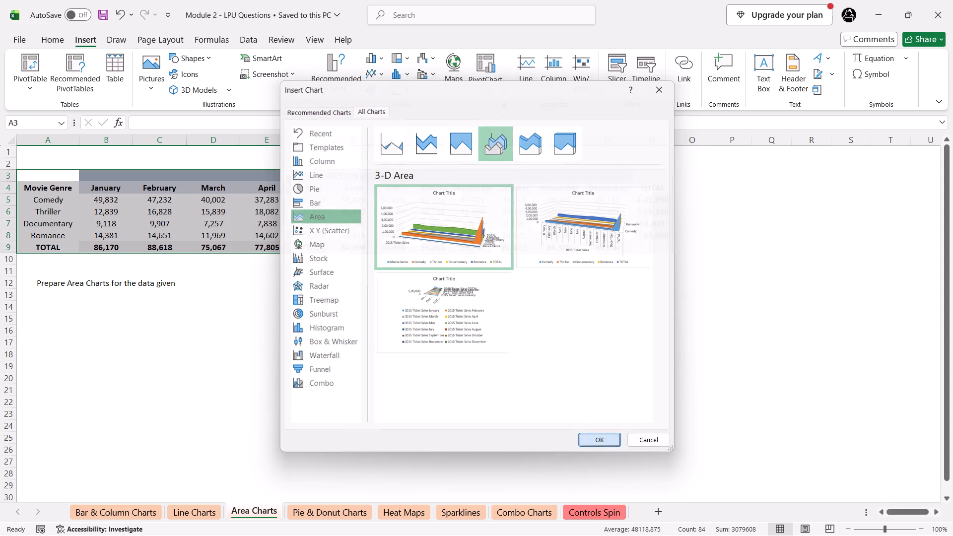
Move the 3-D Area chart below the ticket sales table, enlarge it to span about columns I to R, rows 11 to 30, and save the workbook.
drag(539, 248, 580, 287)
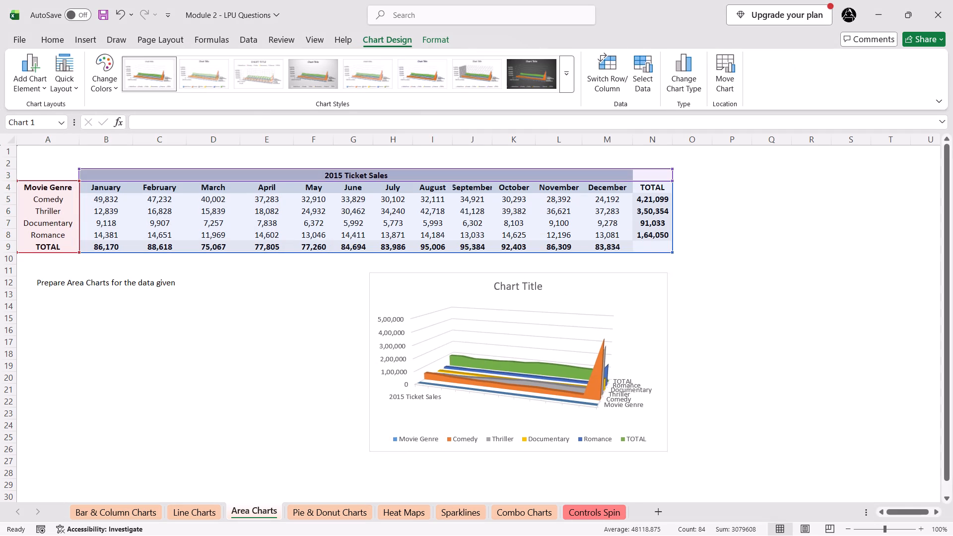
drag(580, 287, 625, 292)
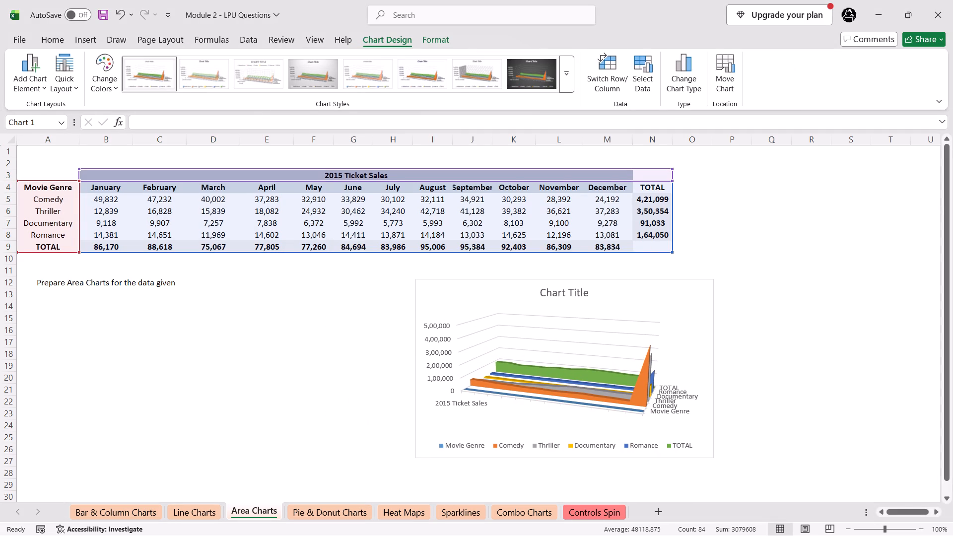
drag(567, 280, 564, 270)
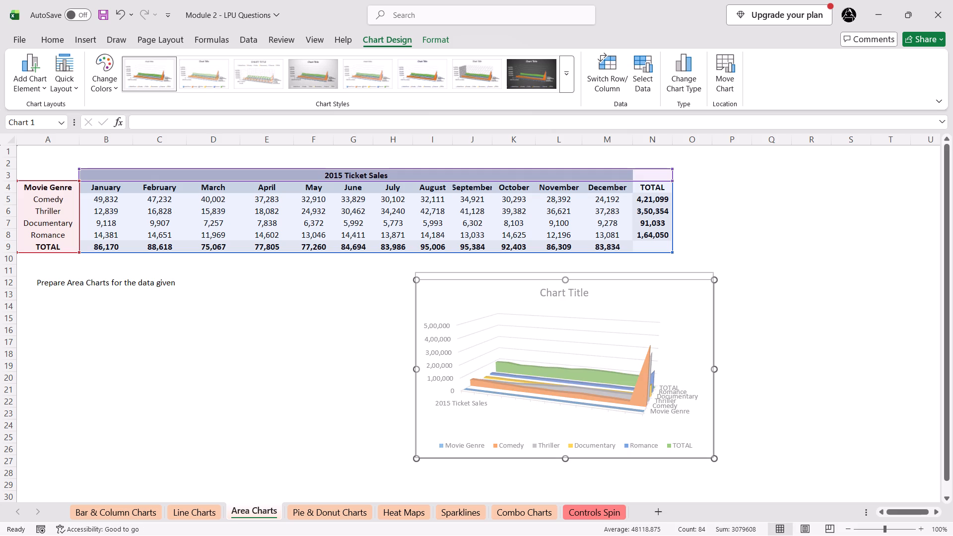
drag(564, 270, 565, 266)
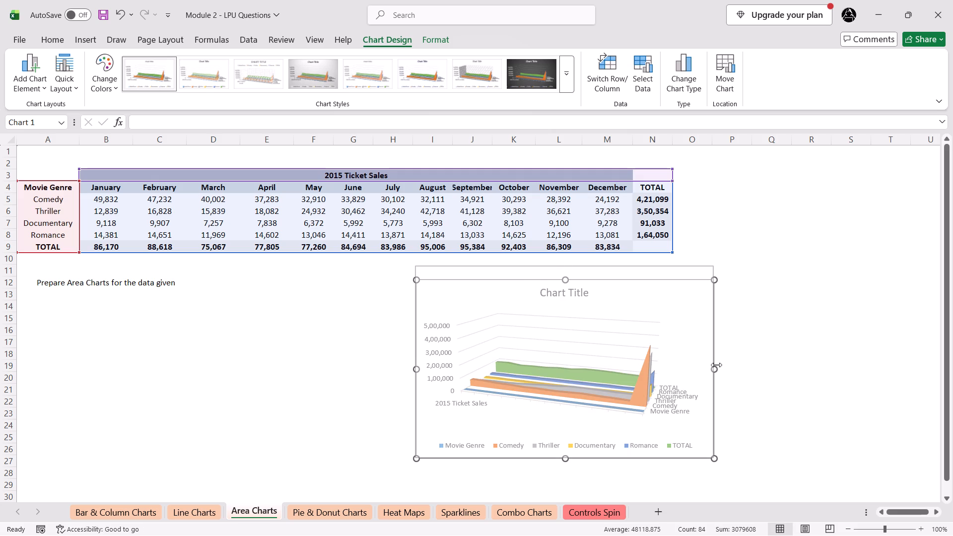
drag(716, 365, 811, 357)
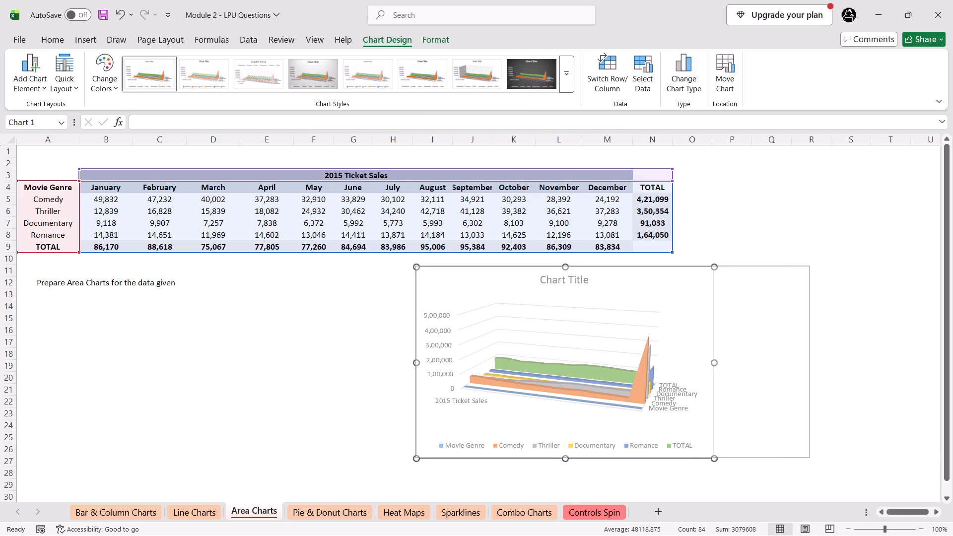
drag(615, 460, 616, 486)
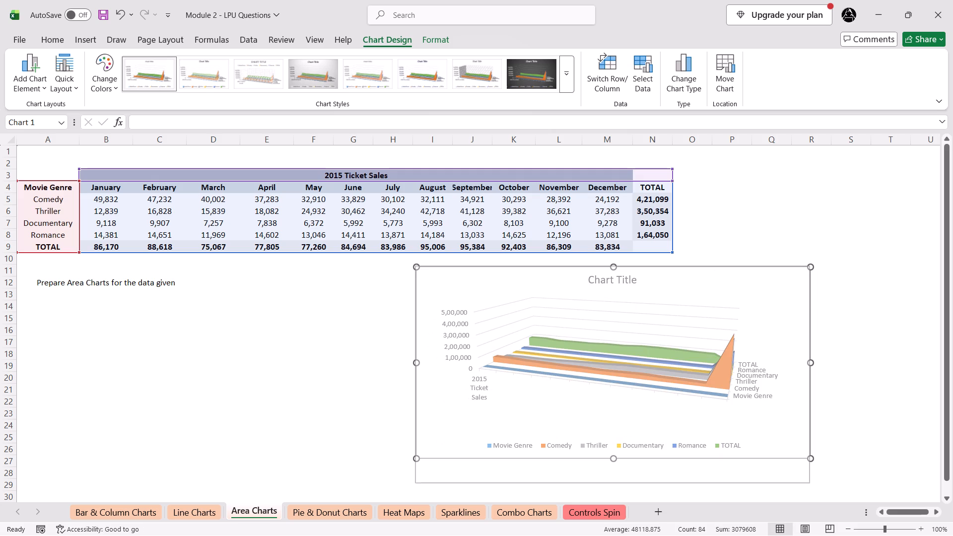
drag(616, 486, 616, 494)
key(ctrl+s)
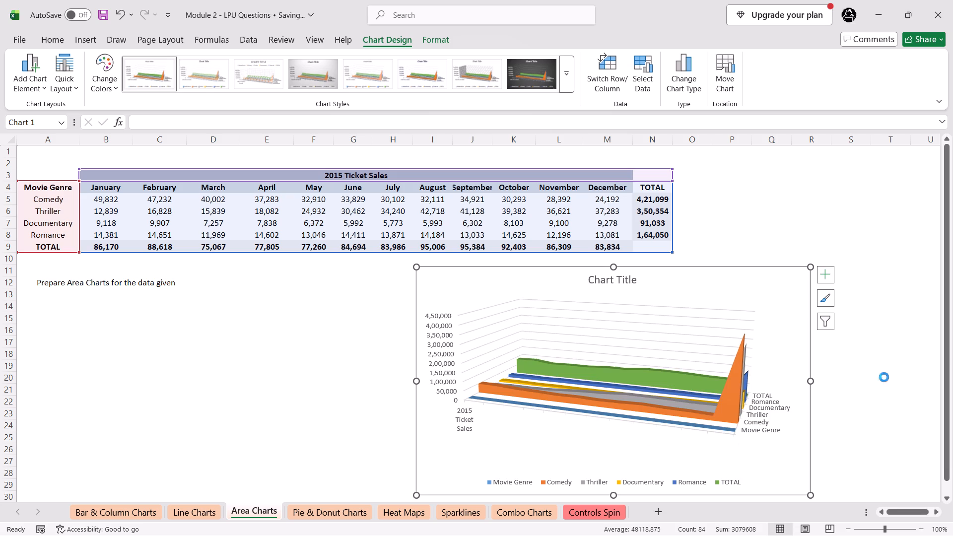
On the Pie & Donut Charts sheet, insert a 3-D Pie chart from the category table, A3:F7, and place it below the table.
click(341, 509)
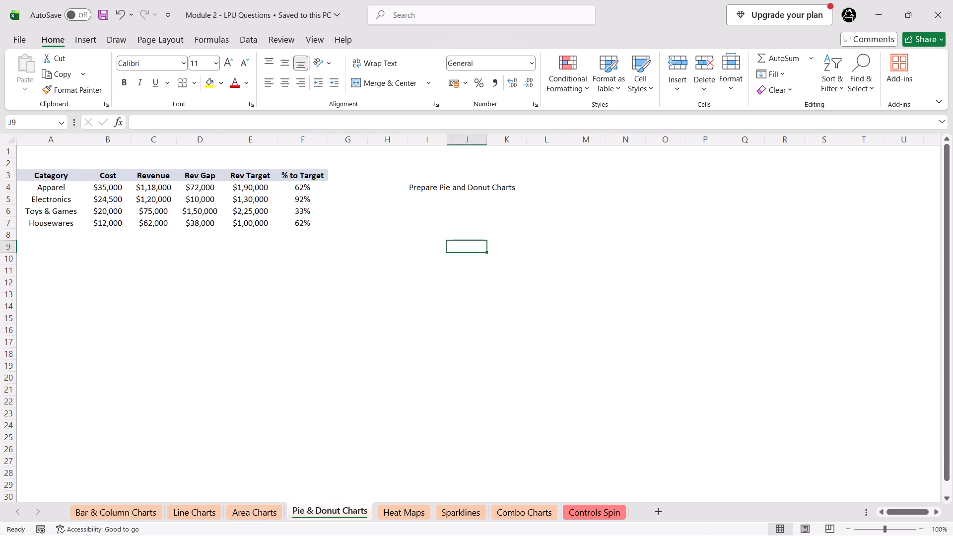
drag(40, 176, 291, 225)
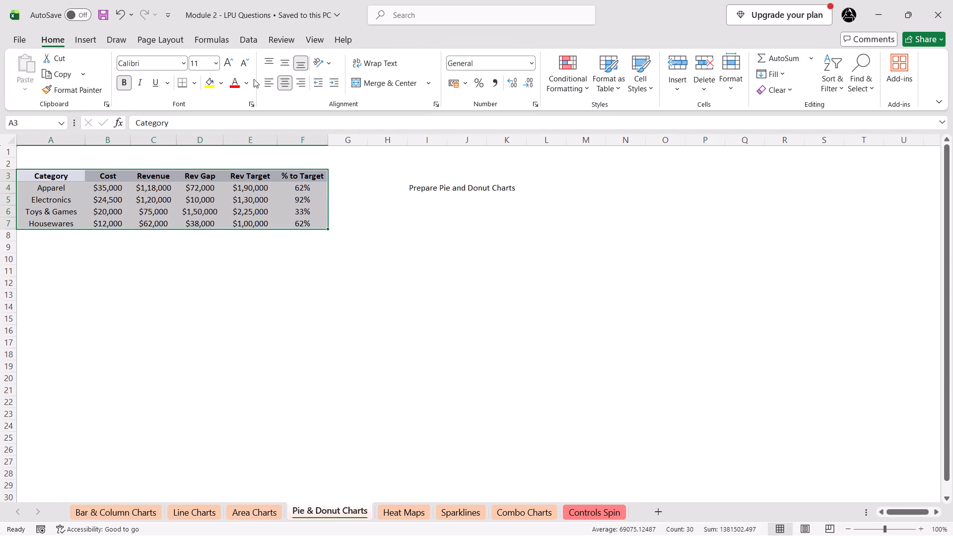
click(79, 41)
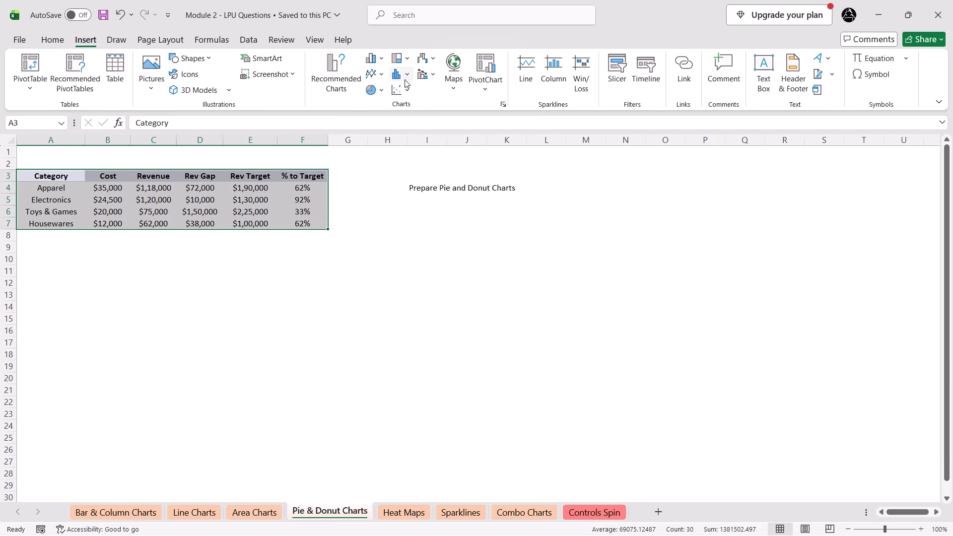
click(381, 90)
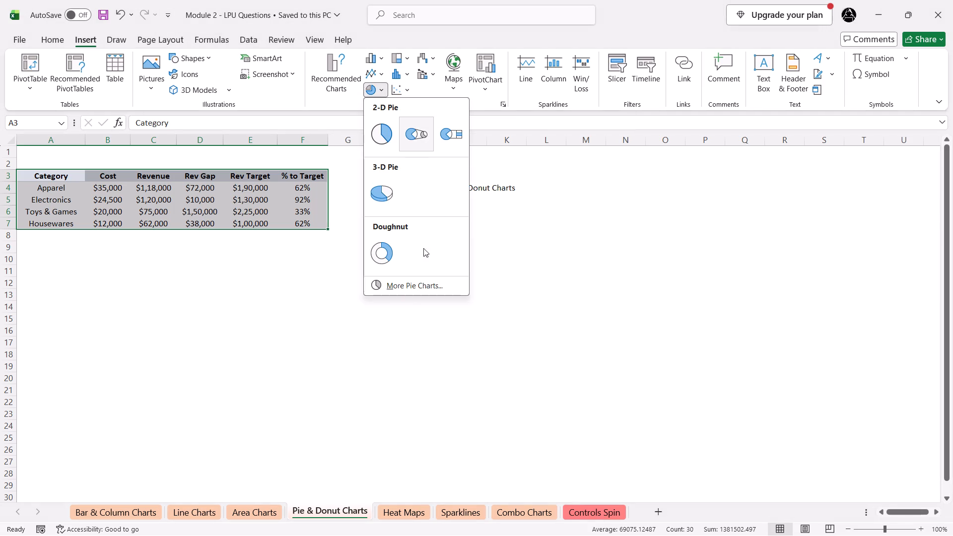
click(407, 287)
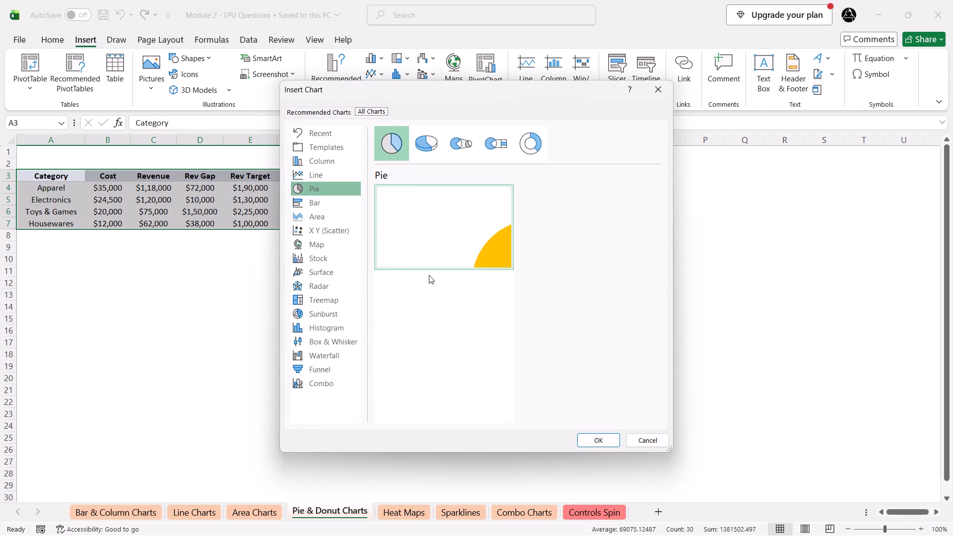
click(424, 146)
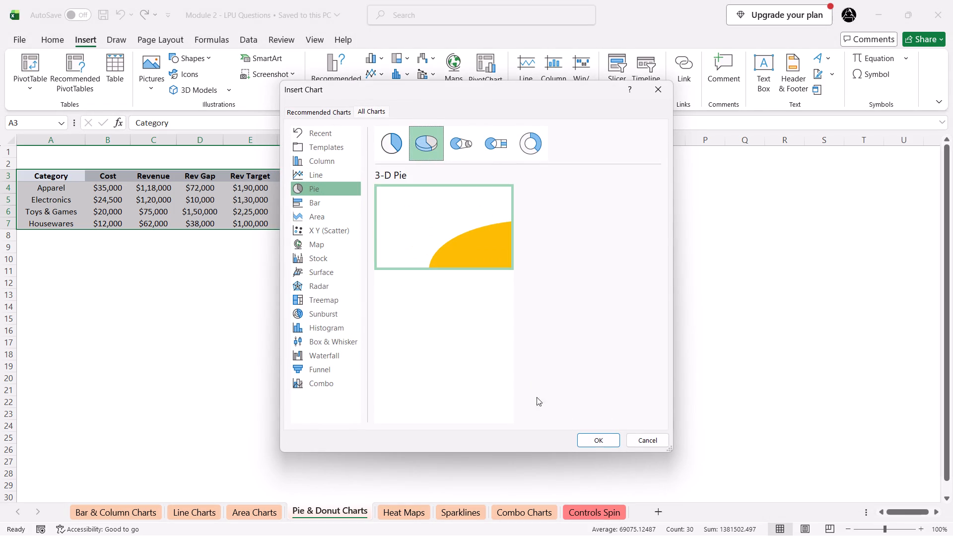
click(581, 440)
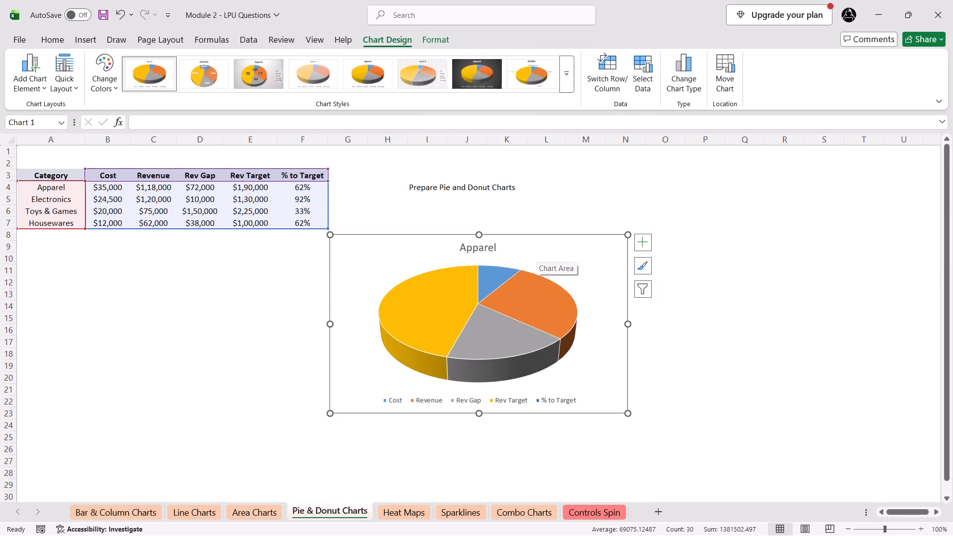
drag(536, 252, 299, 305)
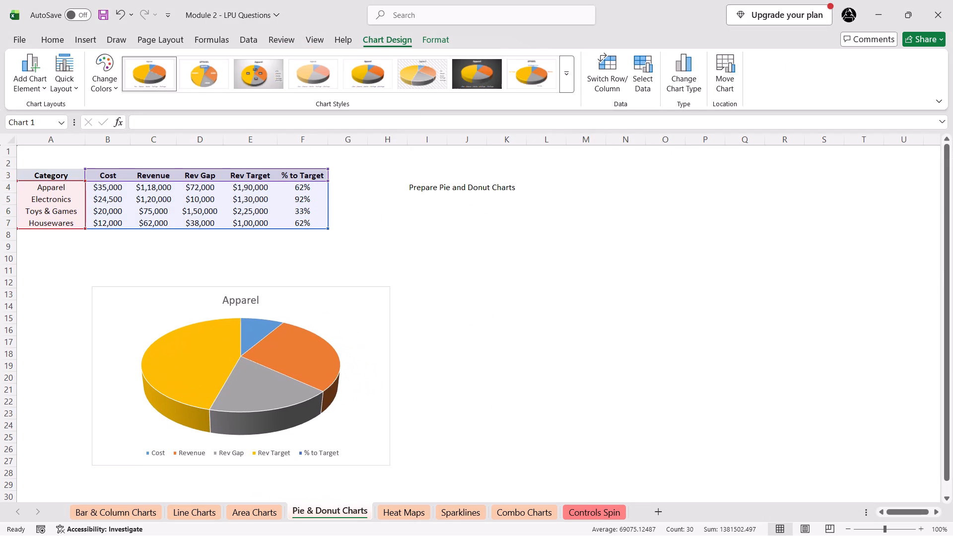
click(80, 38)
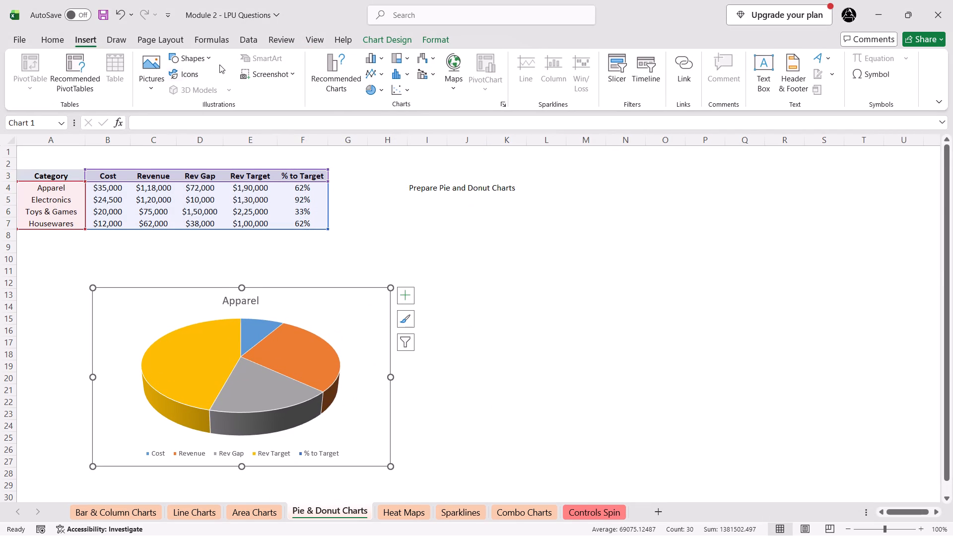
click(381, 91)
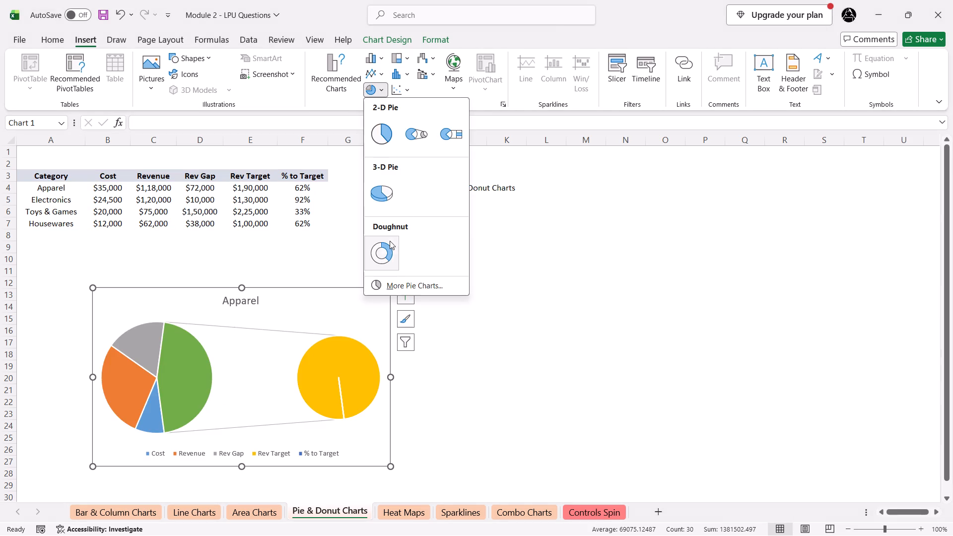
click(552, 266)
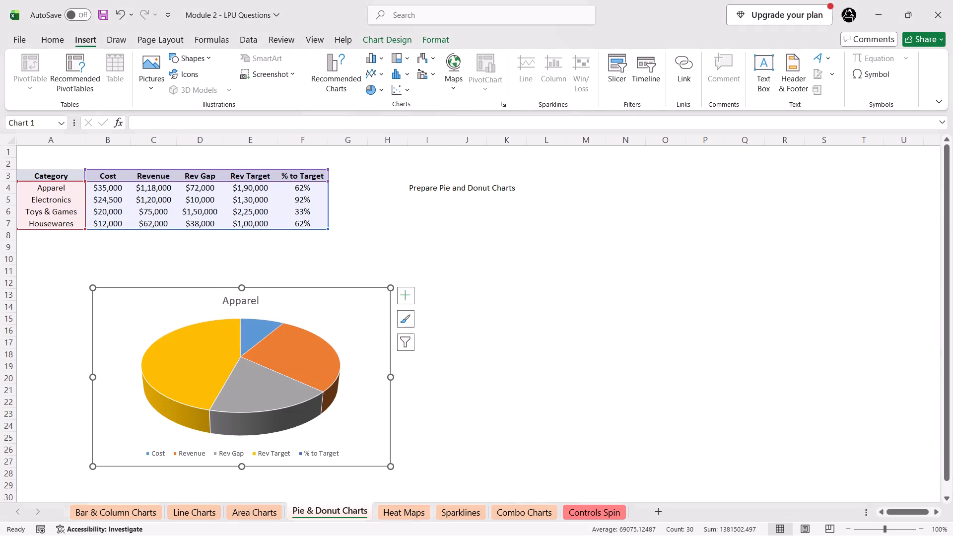
Insert a Doughnut chart from the whole category table, A3:F7, using the version with the Cost to % to Target columns as segments.
click(253, 259)
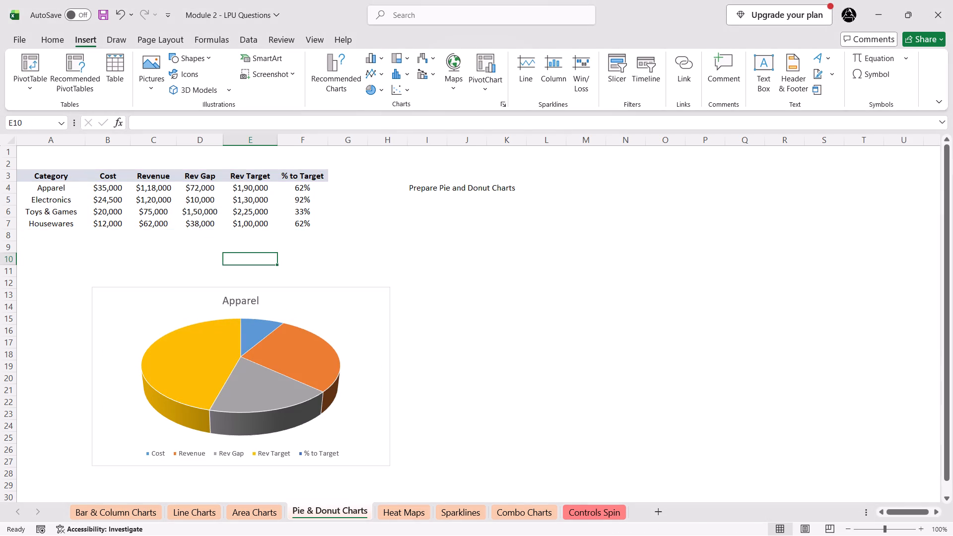
drag(25, 173, 306, 227)
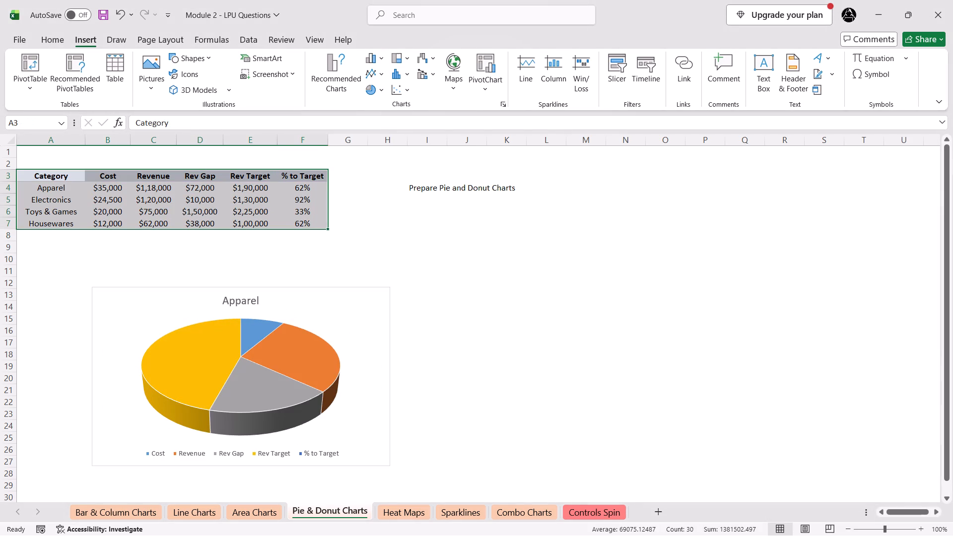
click(382, 87)
click(415, 284)
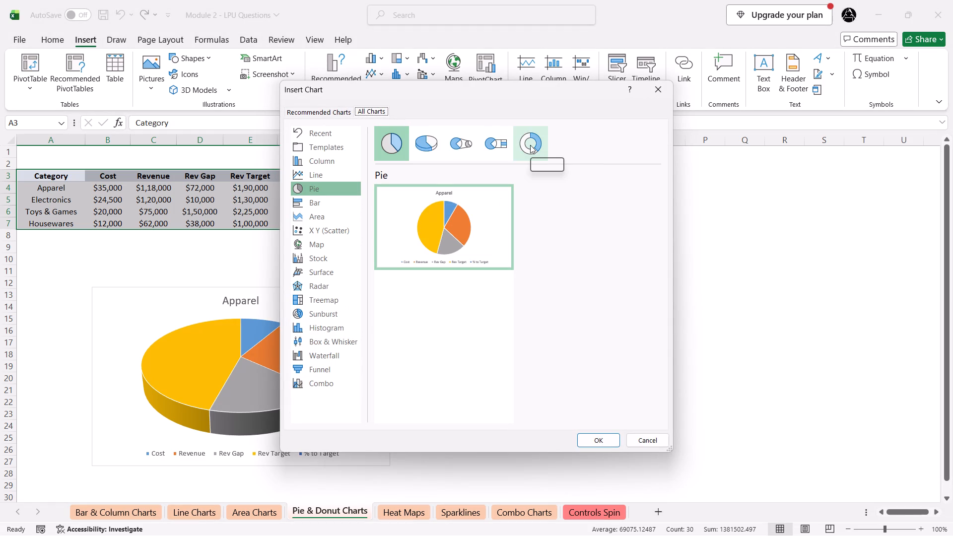
click(530, 145)
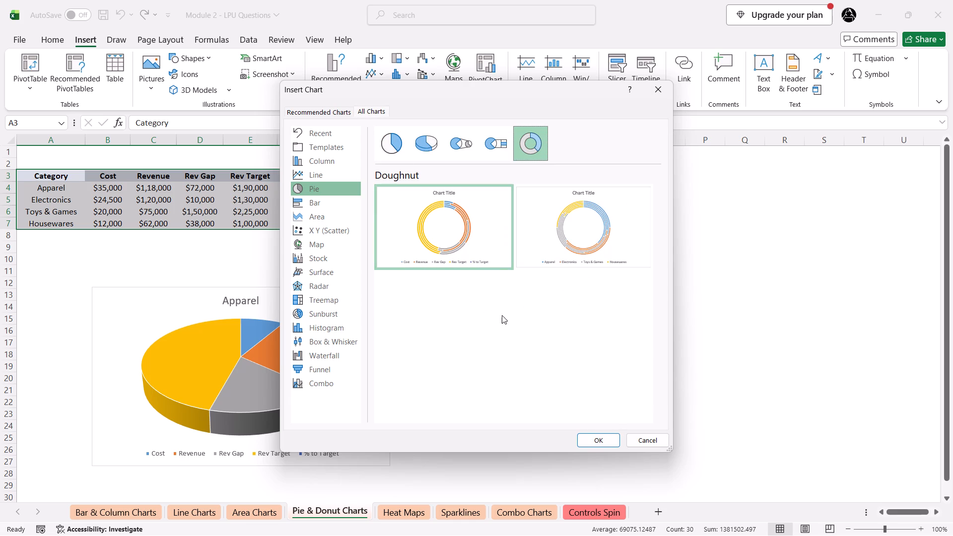
Insert the chosen Doughnut chart, place it beside the 3-D Pie chart over about columns J to Q, rows 10 to 24, and save the workbook.
click(593, 439)
drag(529, 252, 661, 268)
click(714, 213)
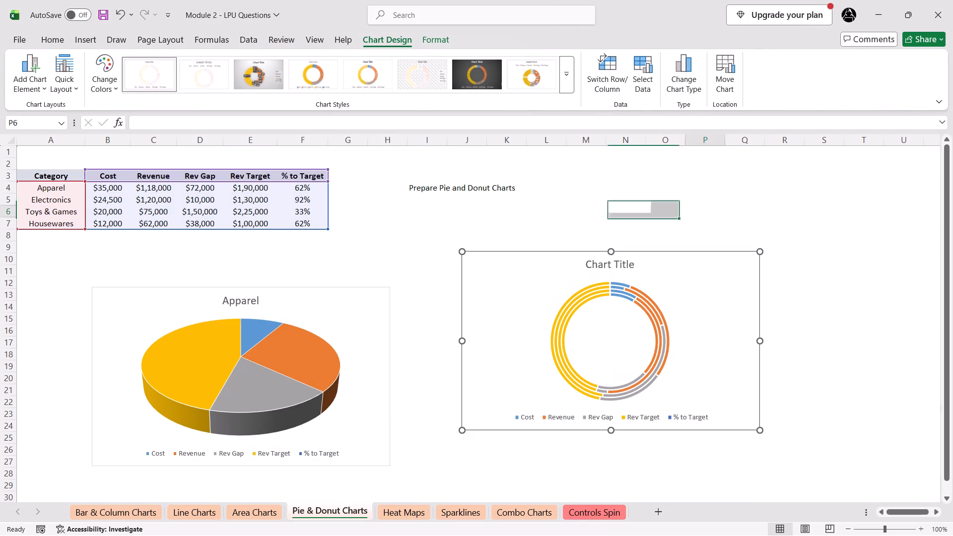
key(ctrl+s)
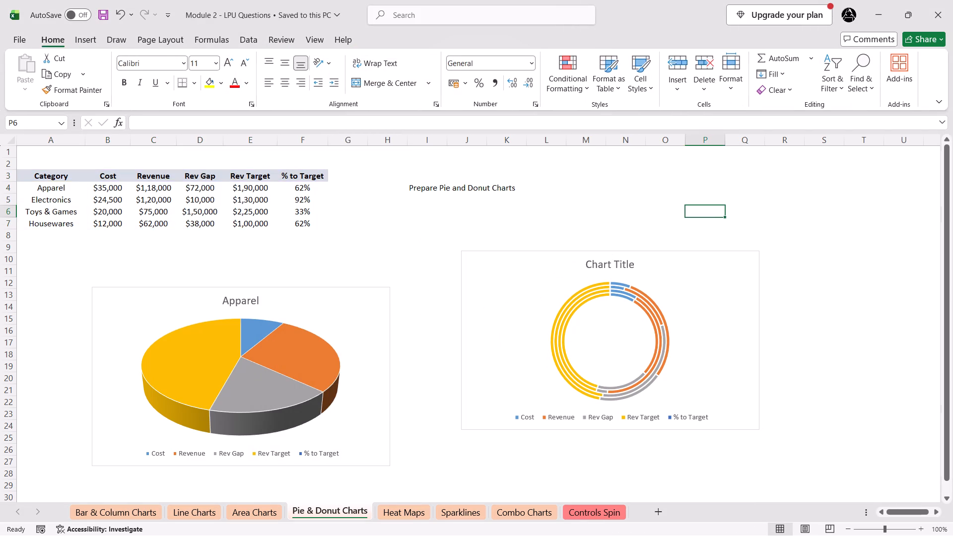
Switch to the Heat Maps sheet with the Average High Temperature (F) table.
click(401, 517)
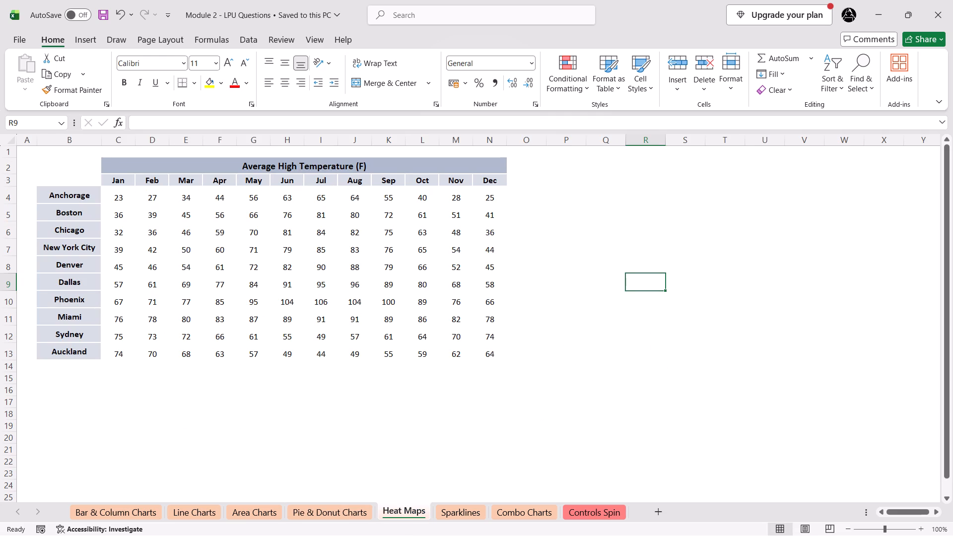